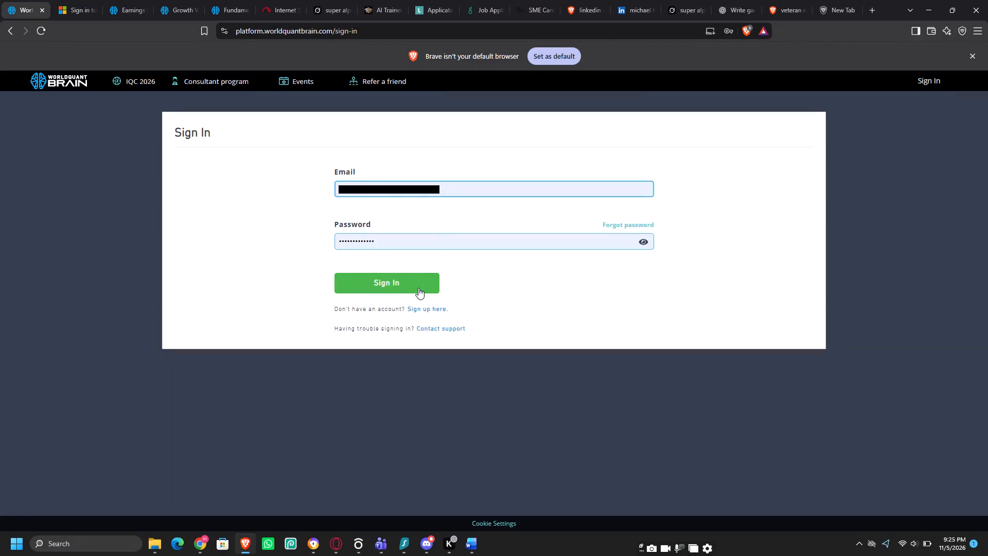
Sign in to the WorldQuant BRAIN platform with the credentials already filled in.
click(418, 288)
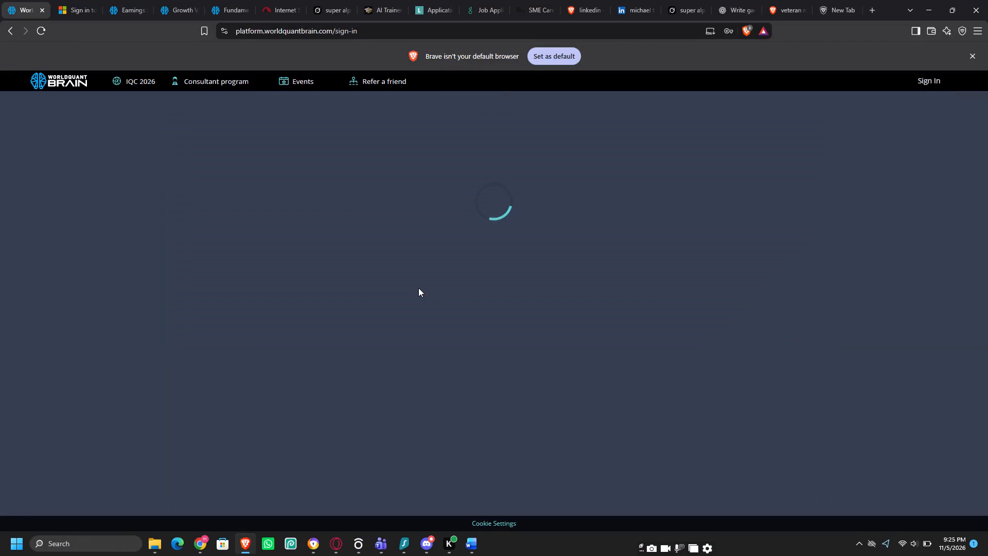
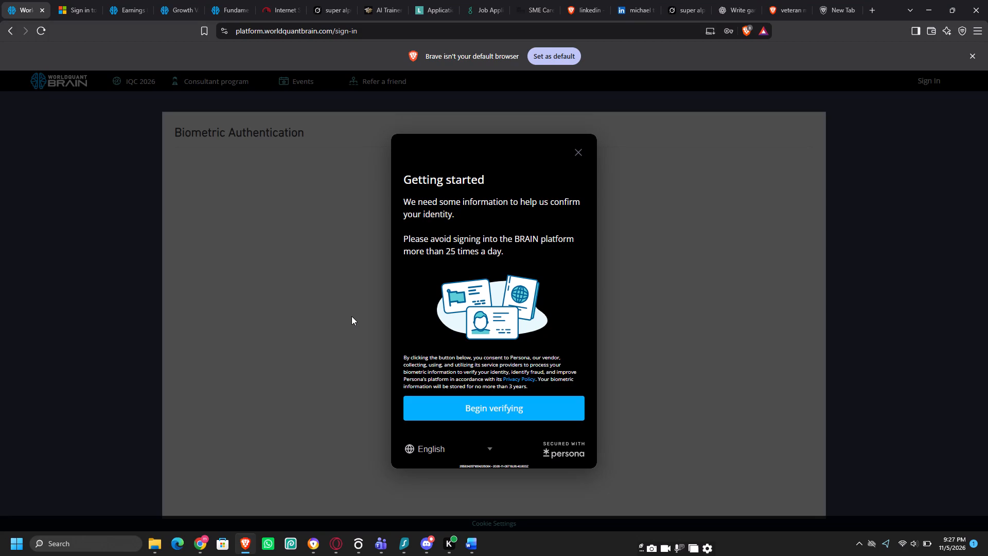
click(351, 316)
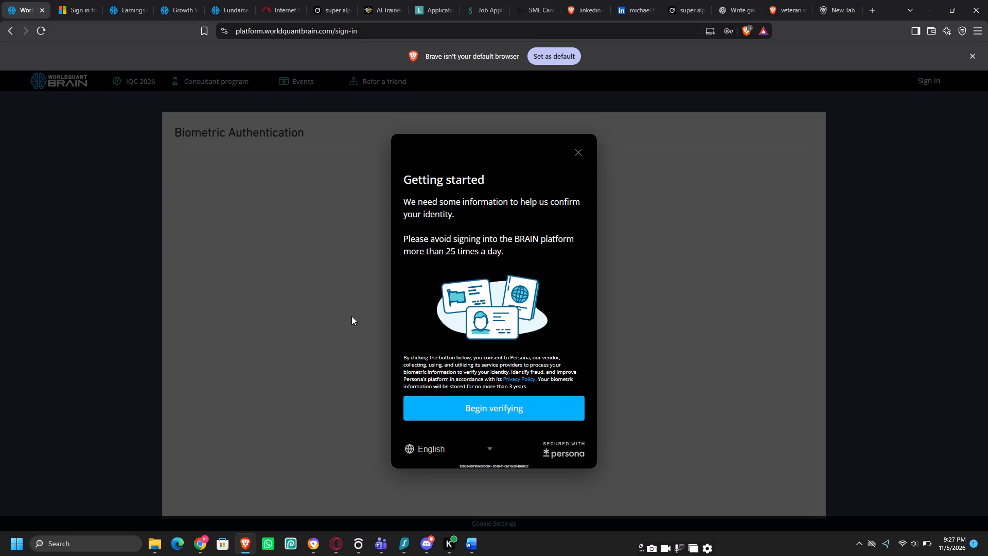
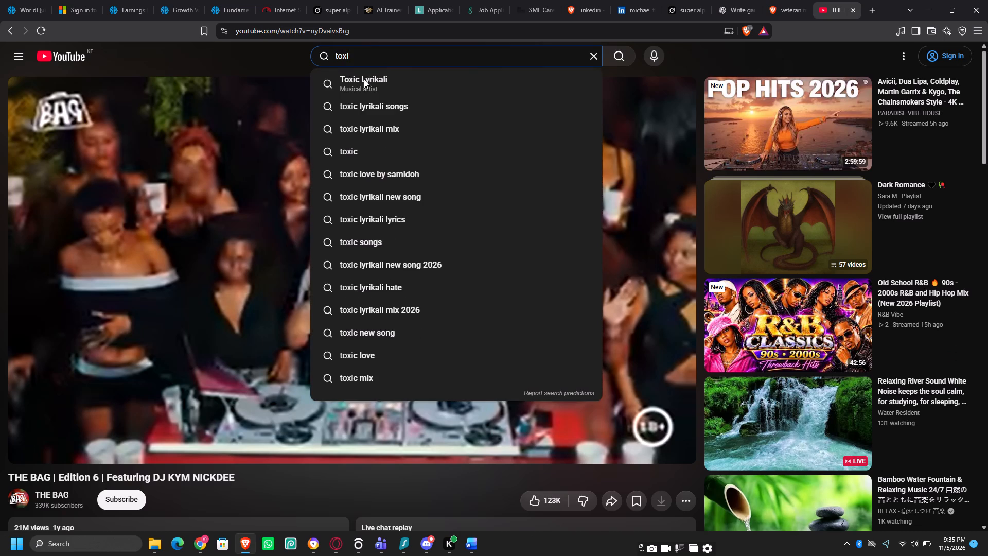
click(364, 80)
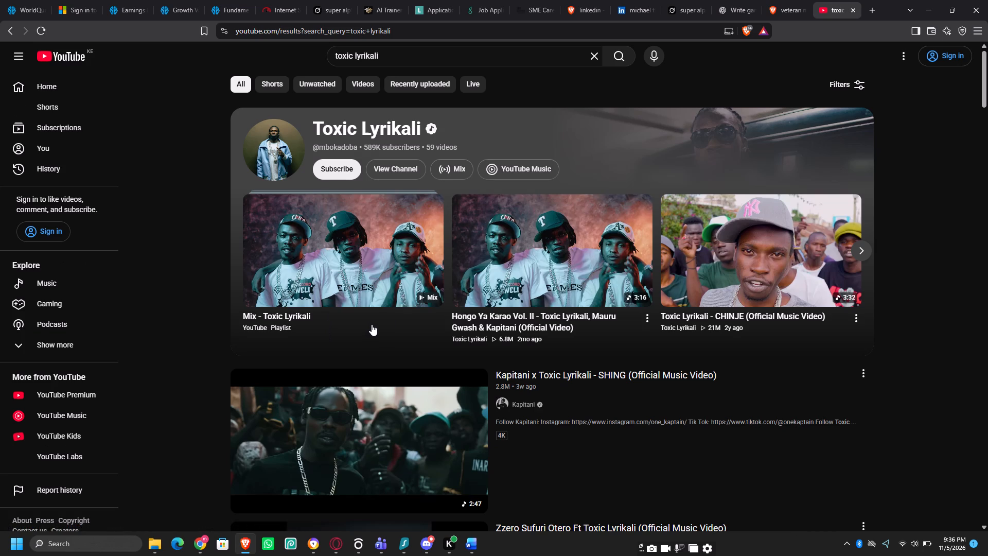
click(430, 295)
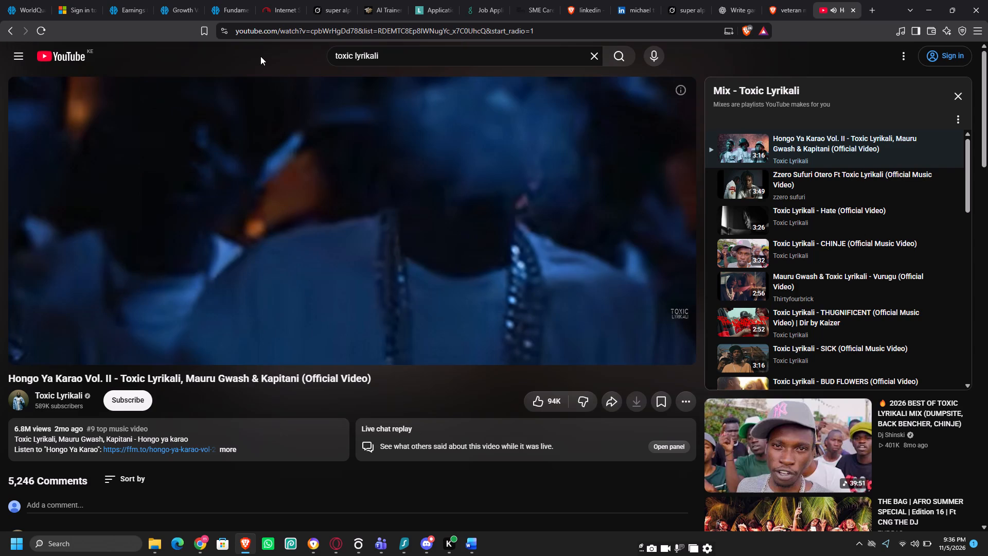
Return to the WorldQuant BRAIN Simulate page showing the Super Simulation 2 results.
click(24, 0)
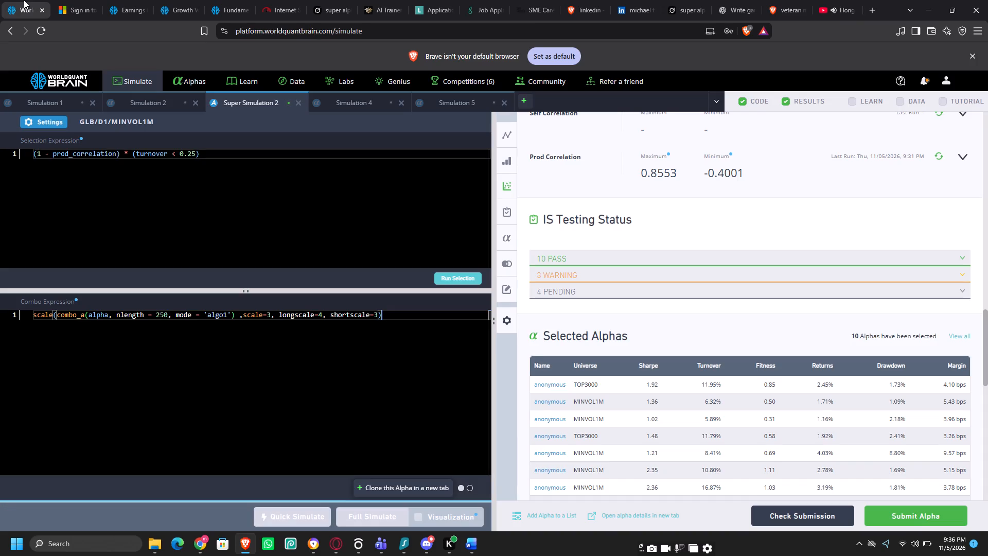
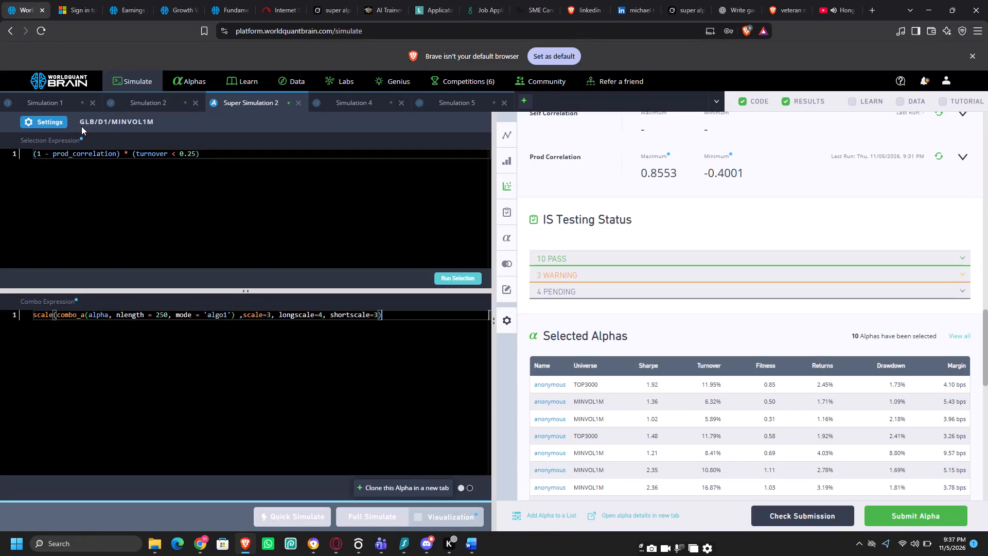
Select the "turnover < 0.25" condition in the selection expression of Super Simulation 2.
triple_click(165, 177)
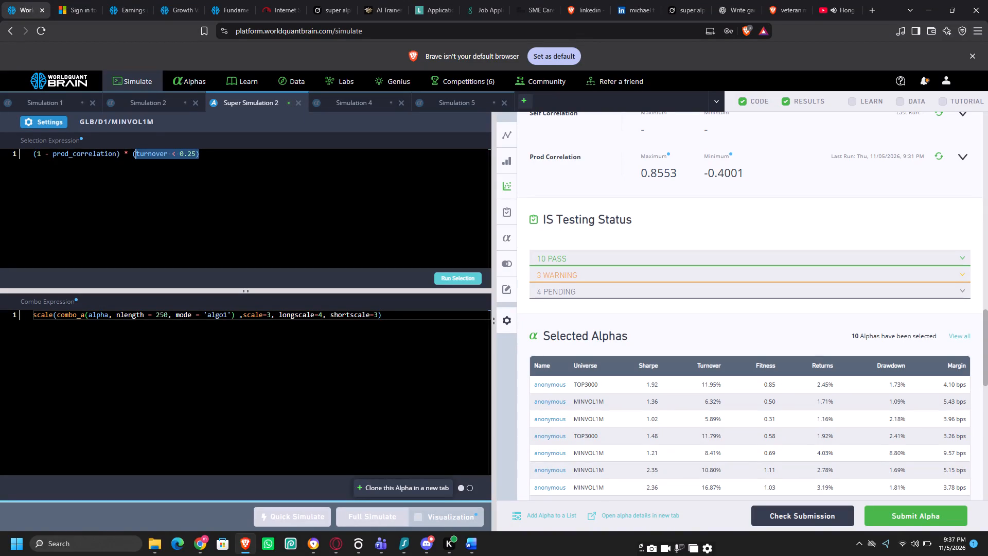
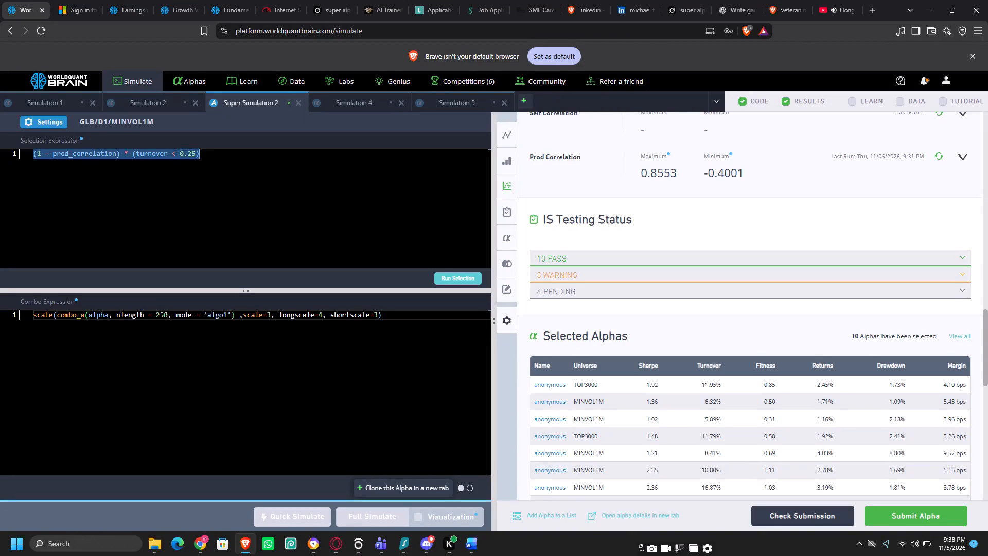
Switch to the WORLDQUANTBRAIN SUPERALPHAS Word document and copy expression 269, "(dataset_count == 1) * (operator_count < 8) * (self_correlation < 0.6)".
key(ctrl+c)
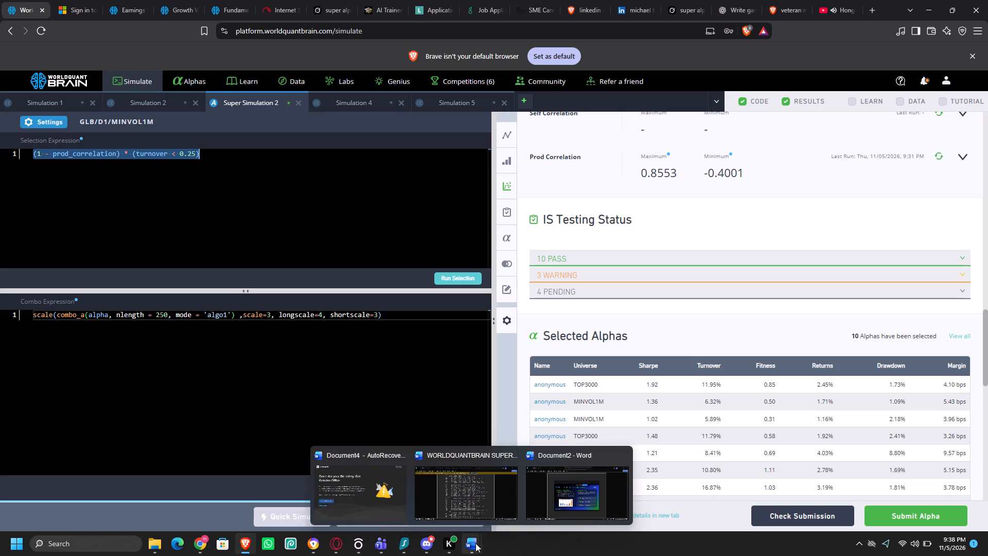
click(482, 490)
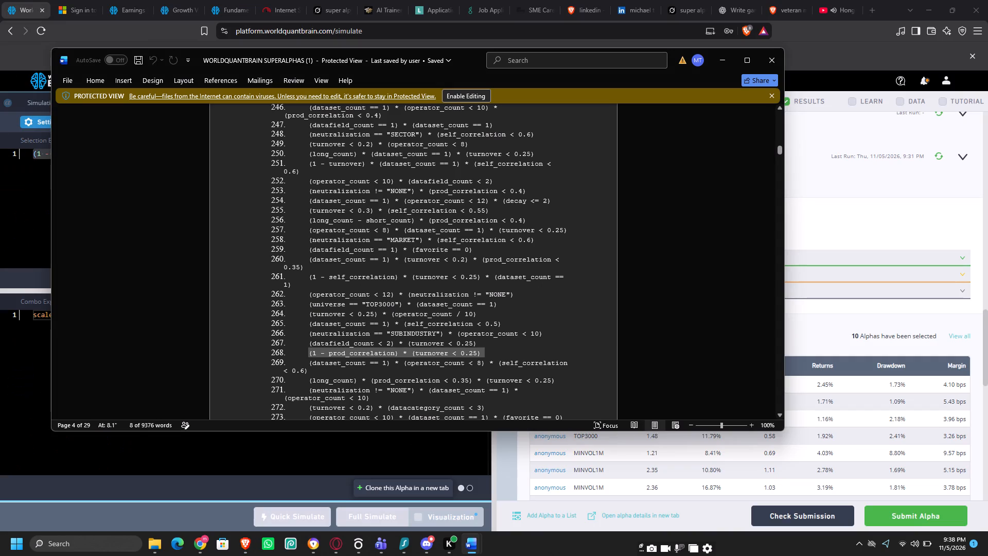
triple_click(428, 364)
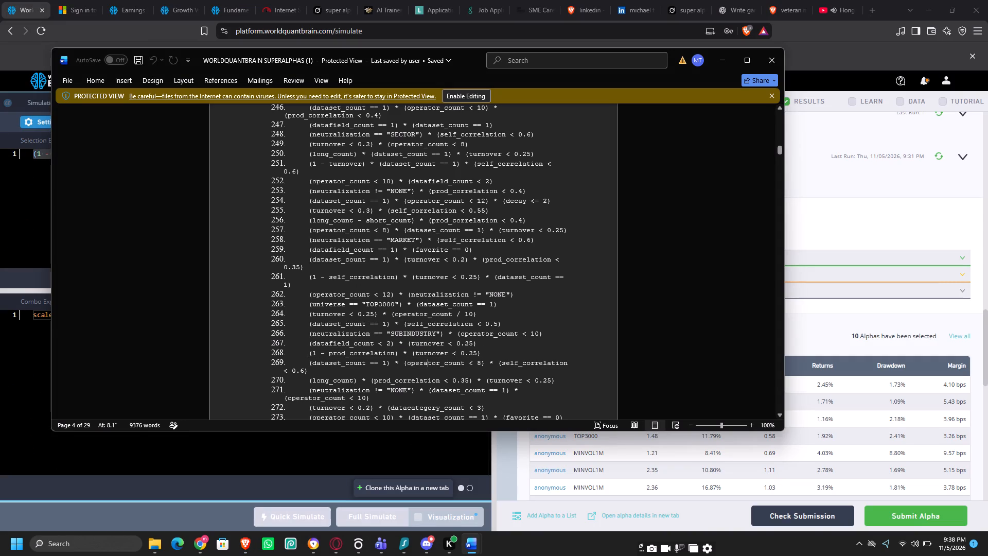
triple_click(428, 364)
click(428, 364)
triple_click(428, 364)
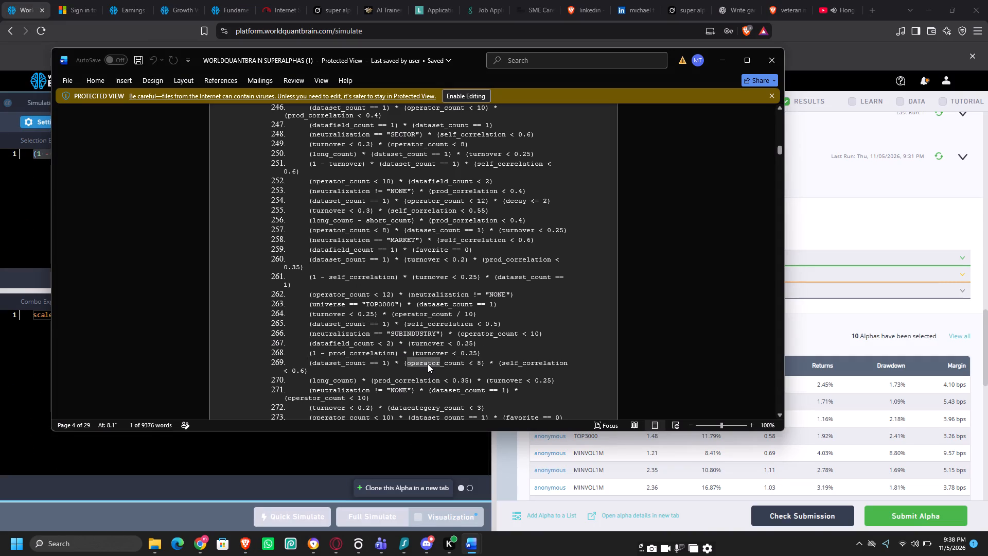
key(ctrl+c)
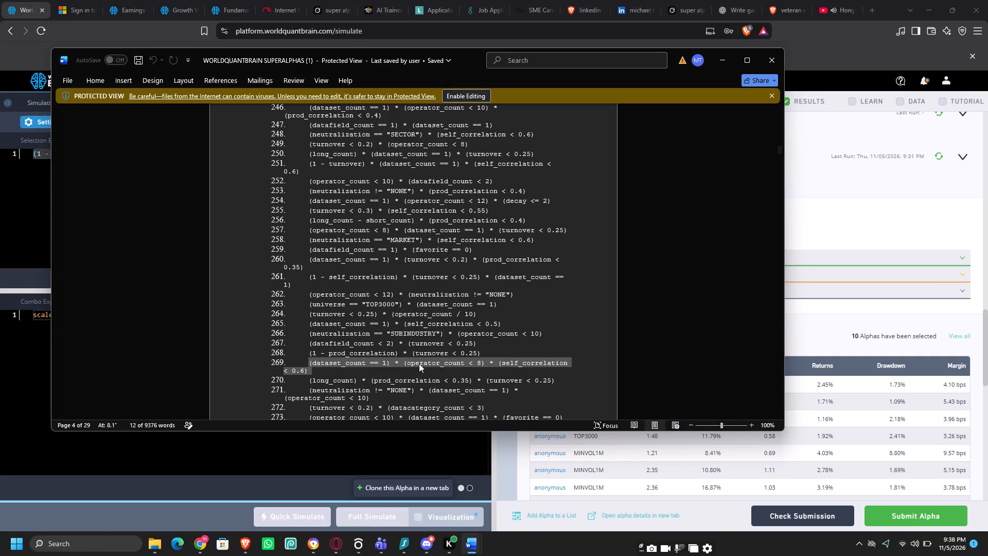
Back in Brave, replace Super Simulation 2's selection expression with "(dataset_count == 1) * (operator_count < 8) * (self_correlation < 0.6)", removing the pasted list number.
triple_click(44, 201)
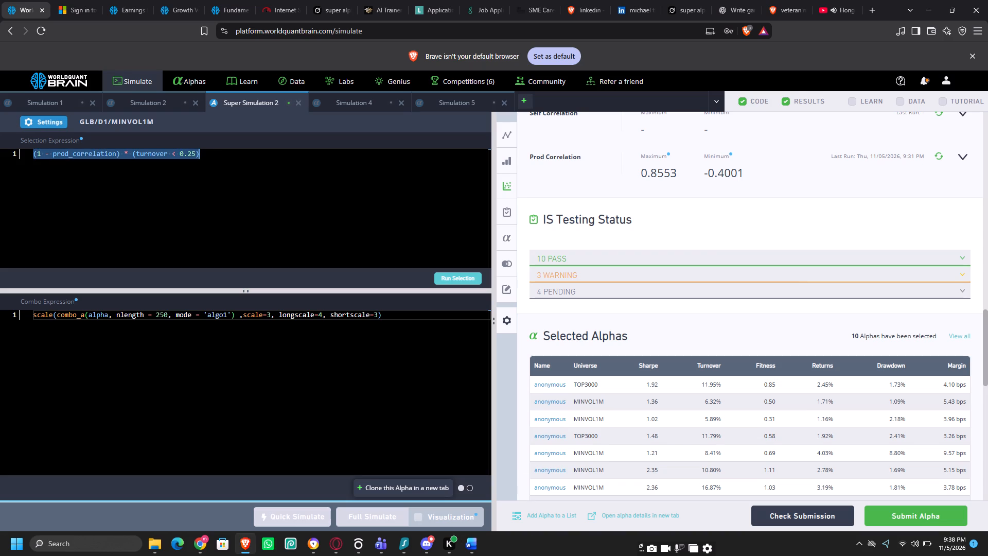
key(ctrl+v)
click(62, 155)
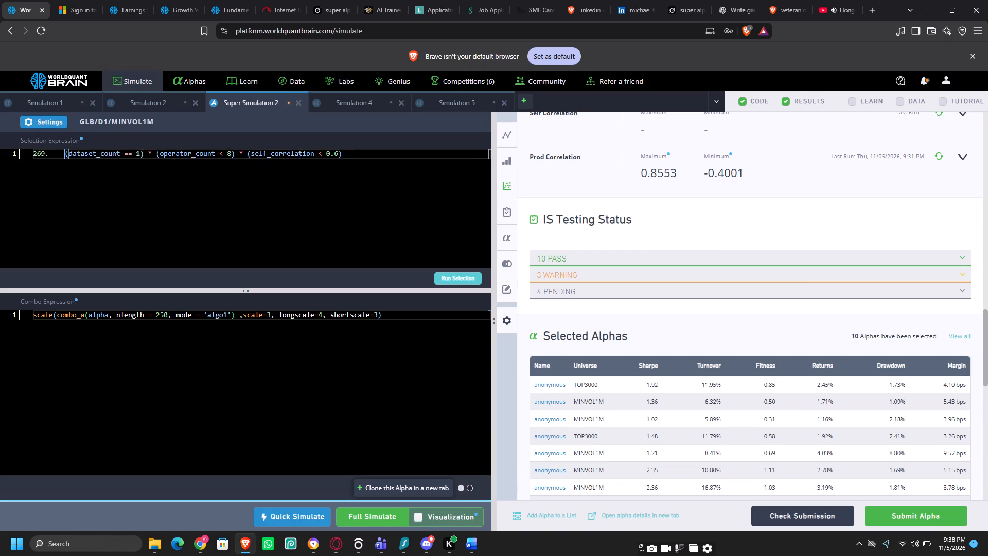
key(BackSpace)
key(BackSpace)
key(BackSpace)
key(BackSpace)
key(BackSpace)
key(BackSpace)
key(BackSpace)
key(BackSpace)
key(BackSpace)
key(BackSpace)
key(BackSpace)
key(BackSpace)
key(BackSpace)
key(BackSpace)
key(BackSpace)
key(BackSpace)
key(BackSpace)
key(BackSpace)
key(BackSpace)
key(BackSpace)
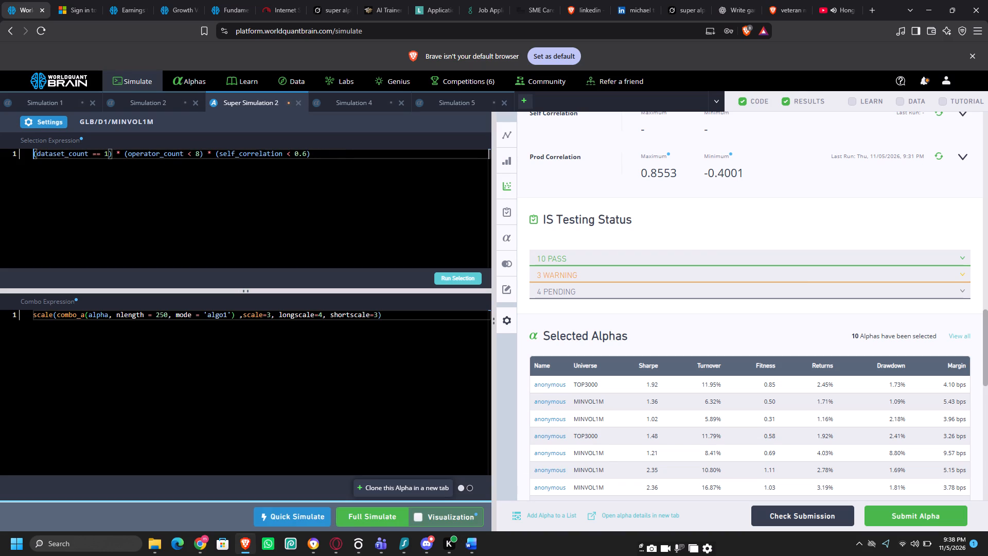
Run the selection for Super Simulation 2 with the new selection expression.
click(439, 275)
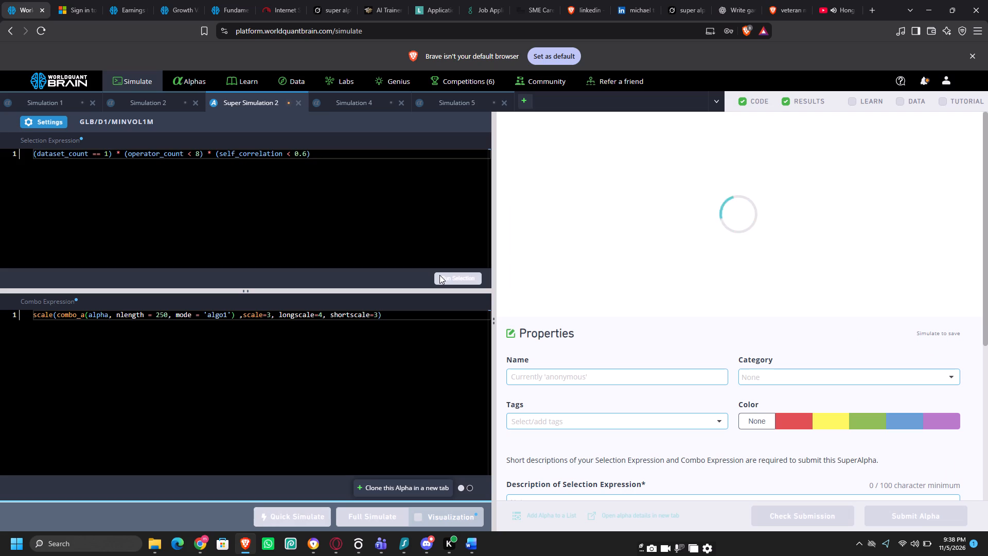
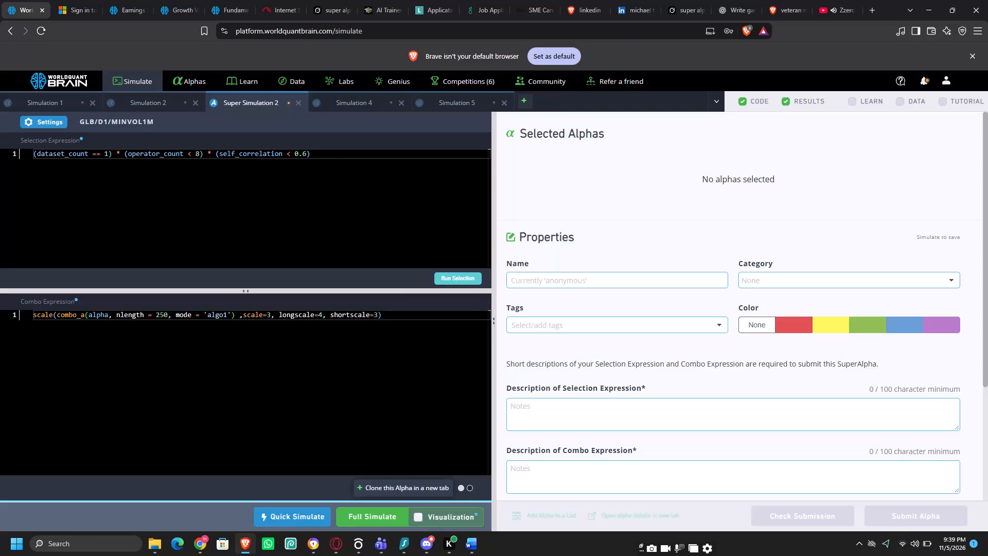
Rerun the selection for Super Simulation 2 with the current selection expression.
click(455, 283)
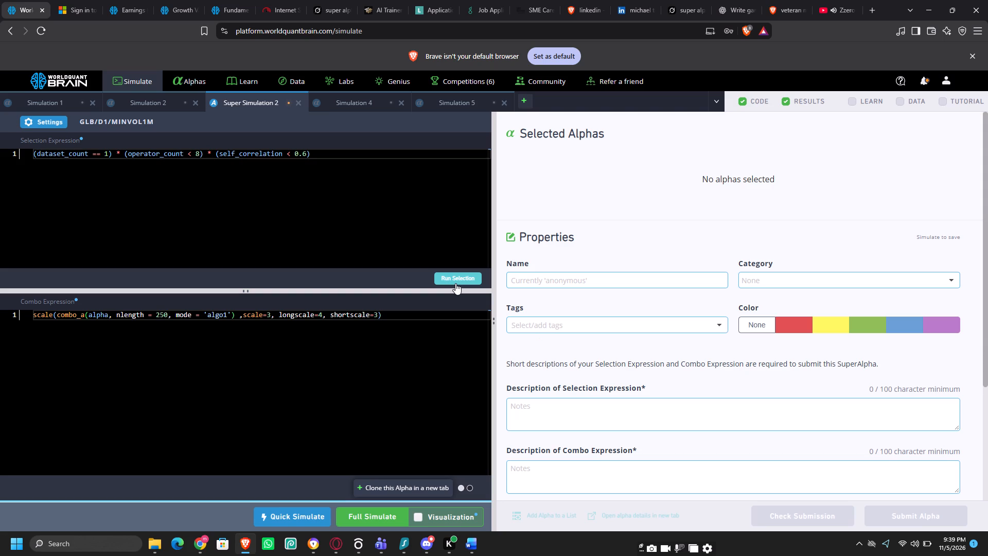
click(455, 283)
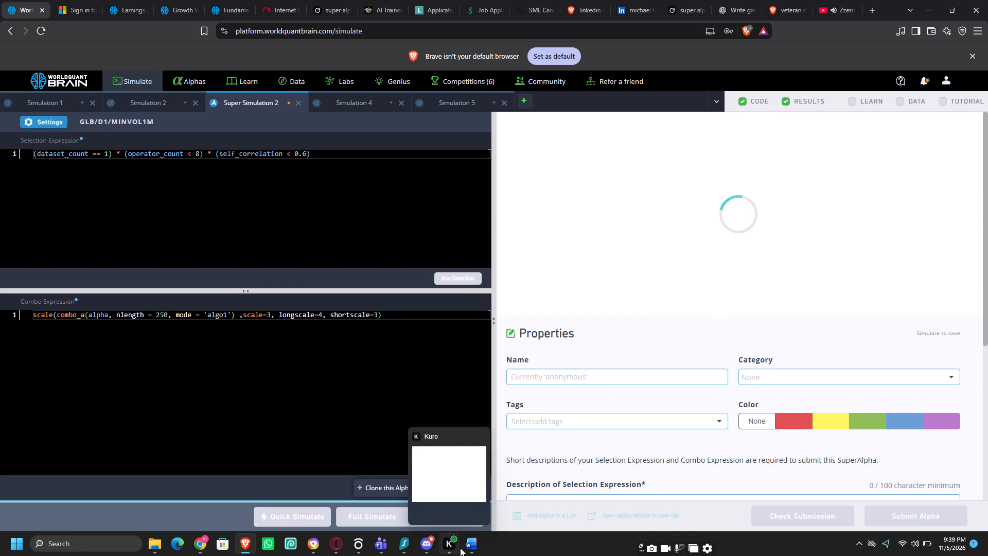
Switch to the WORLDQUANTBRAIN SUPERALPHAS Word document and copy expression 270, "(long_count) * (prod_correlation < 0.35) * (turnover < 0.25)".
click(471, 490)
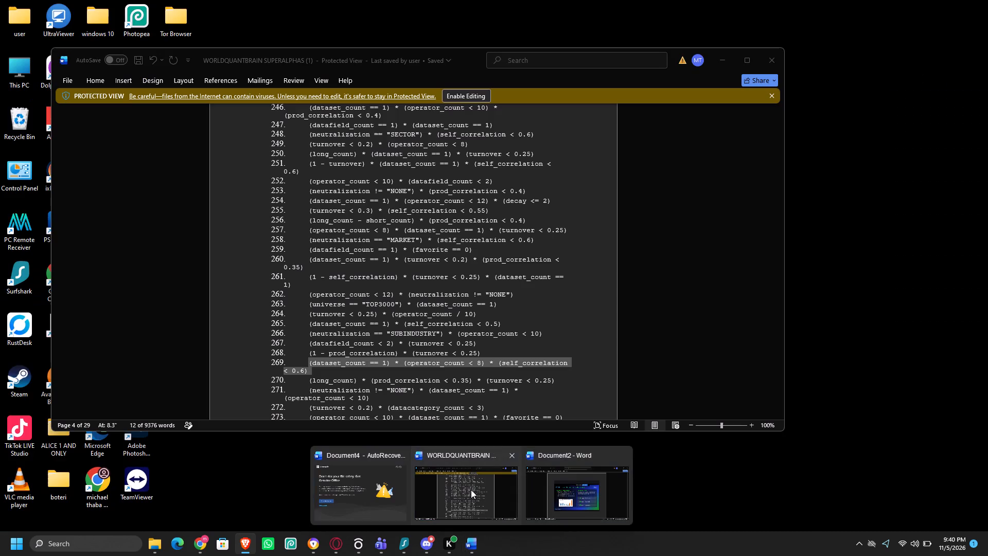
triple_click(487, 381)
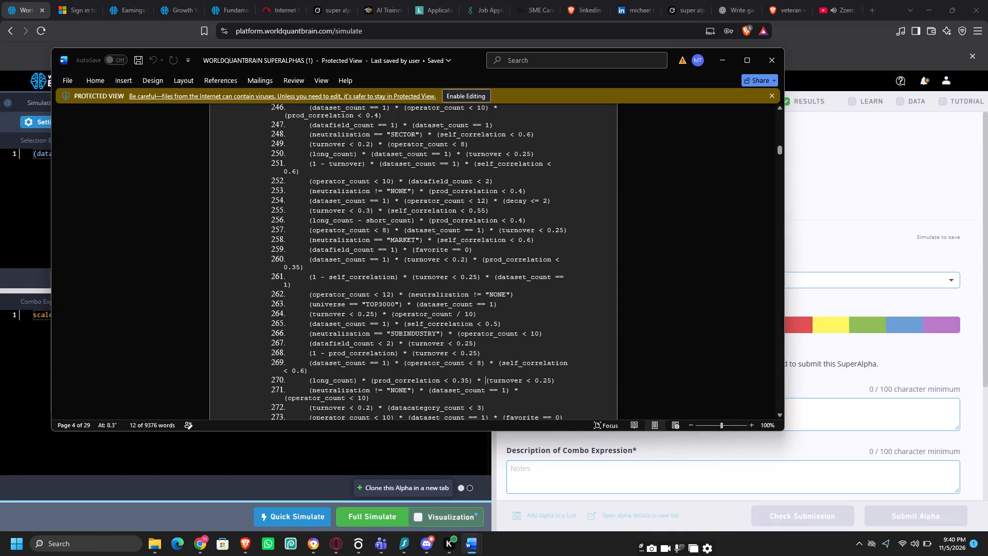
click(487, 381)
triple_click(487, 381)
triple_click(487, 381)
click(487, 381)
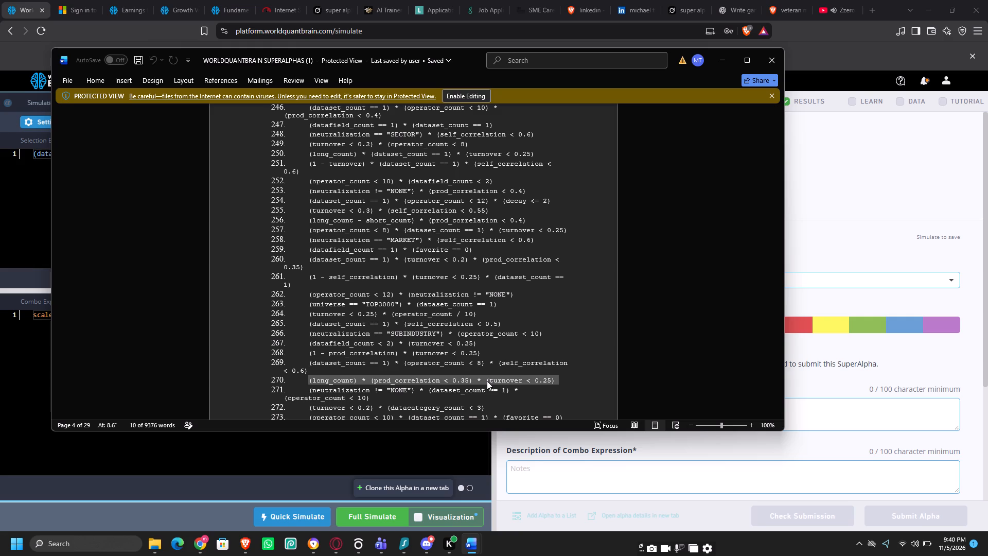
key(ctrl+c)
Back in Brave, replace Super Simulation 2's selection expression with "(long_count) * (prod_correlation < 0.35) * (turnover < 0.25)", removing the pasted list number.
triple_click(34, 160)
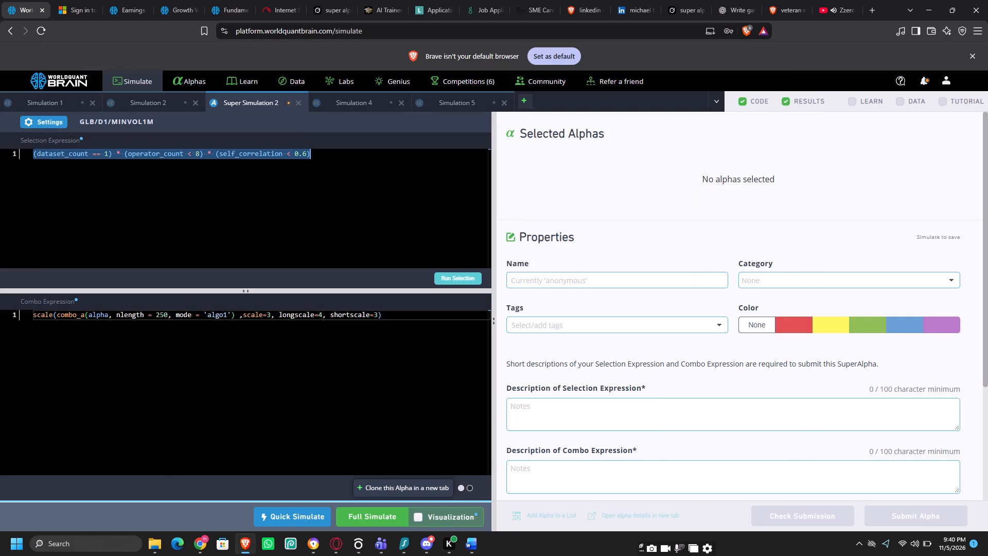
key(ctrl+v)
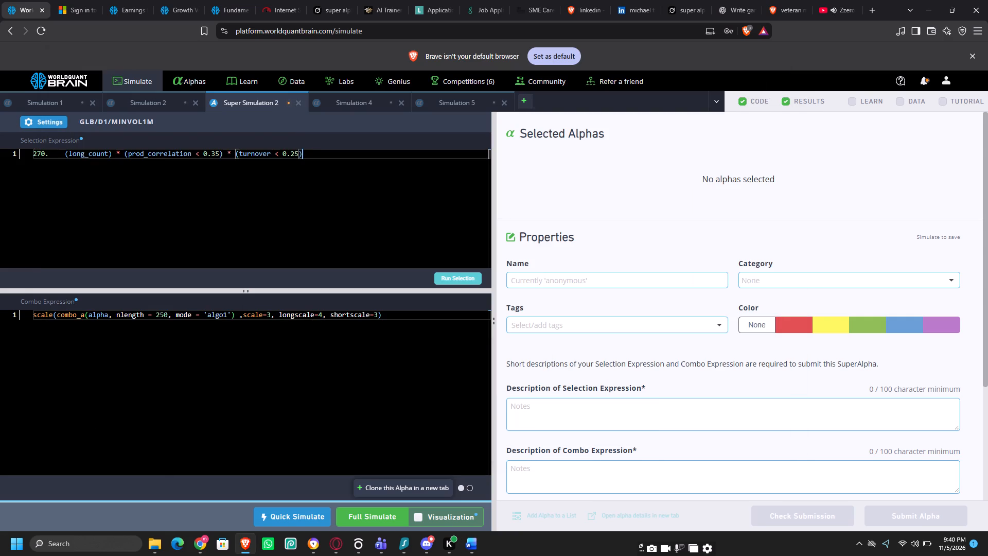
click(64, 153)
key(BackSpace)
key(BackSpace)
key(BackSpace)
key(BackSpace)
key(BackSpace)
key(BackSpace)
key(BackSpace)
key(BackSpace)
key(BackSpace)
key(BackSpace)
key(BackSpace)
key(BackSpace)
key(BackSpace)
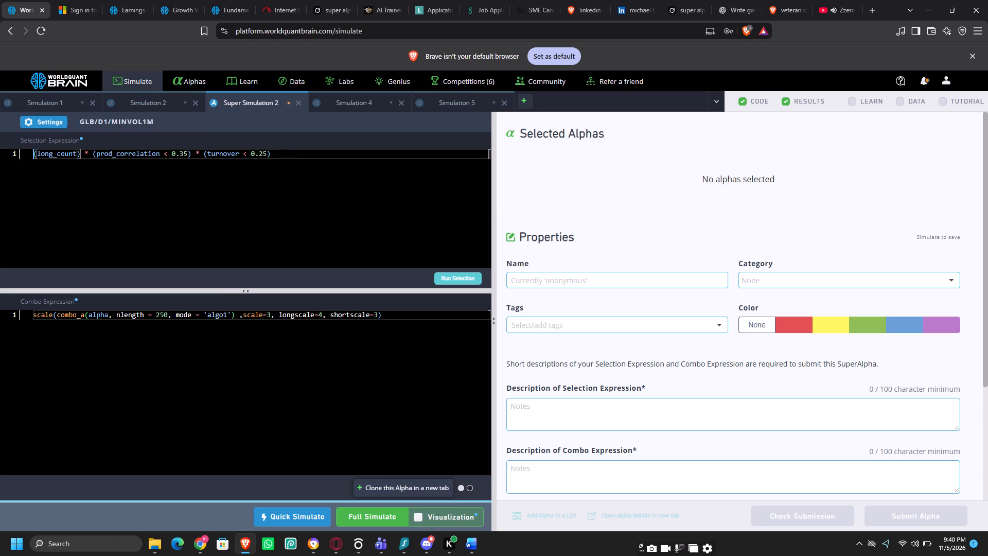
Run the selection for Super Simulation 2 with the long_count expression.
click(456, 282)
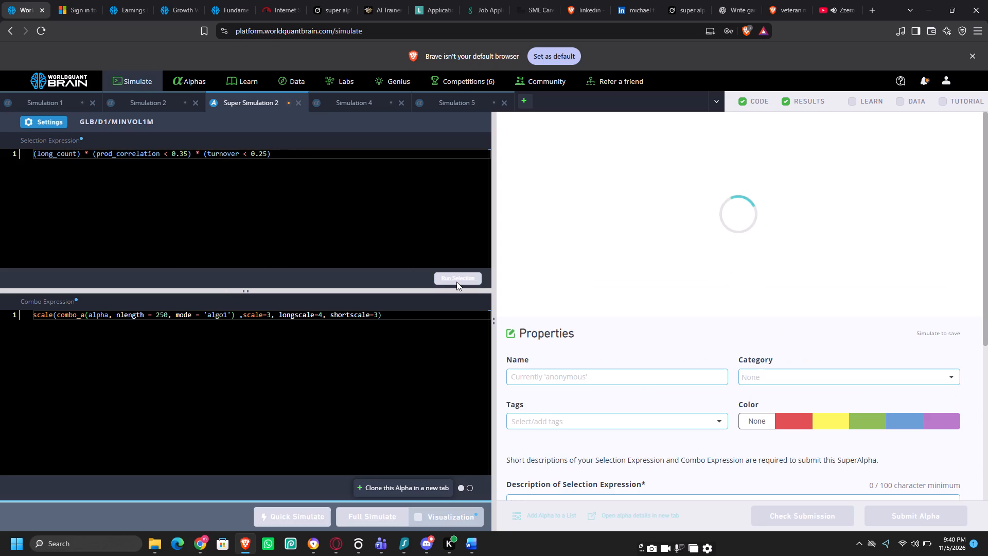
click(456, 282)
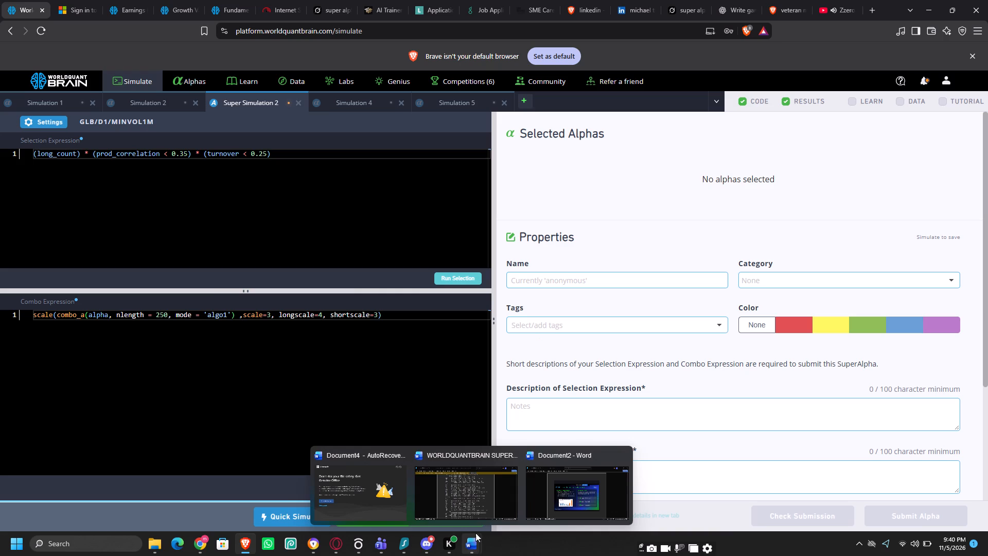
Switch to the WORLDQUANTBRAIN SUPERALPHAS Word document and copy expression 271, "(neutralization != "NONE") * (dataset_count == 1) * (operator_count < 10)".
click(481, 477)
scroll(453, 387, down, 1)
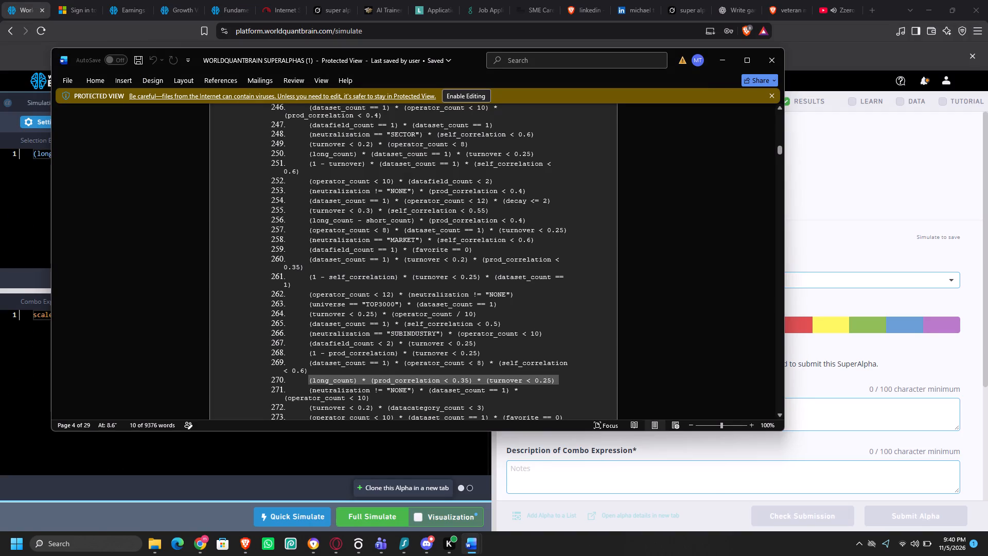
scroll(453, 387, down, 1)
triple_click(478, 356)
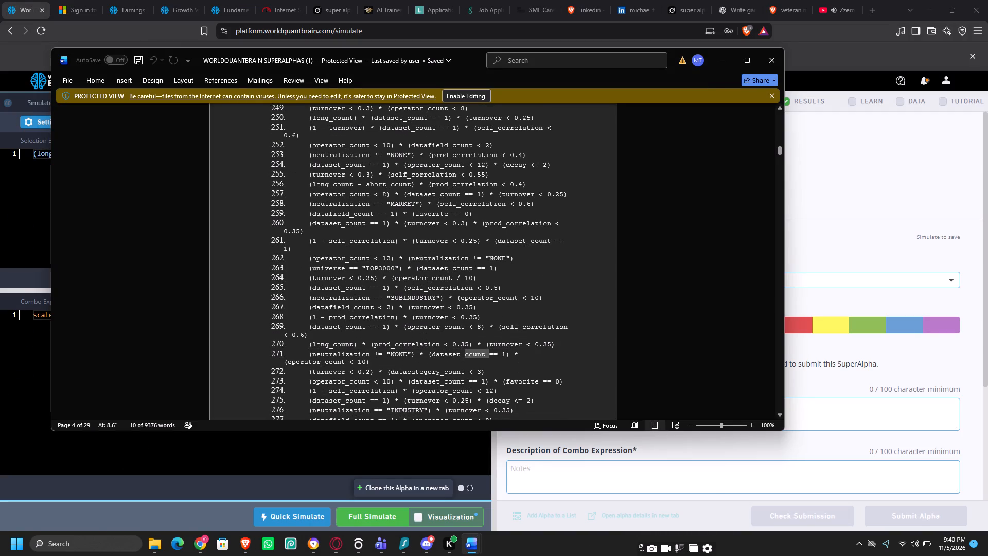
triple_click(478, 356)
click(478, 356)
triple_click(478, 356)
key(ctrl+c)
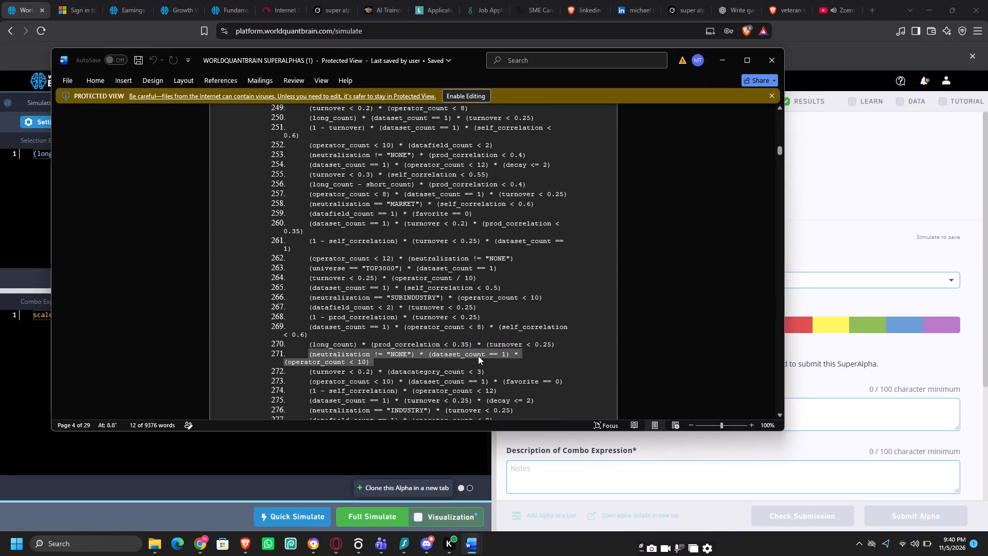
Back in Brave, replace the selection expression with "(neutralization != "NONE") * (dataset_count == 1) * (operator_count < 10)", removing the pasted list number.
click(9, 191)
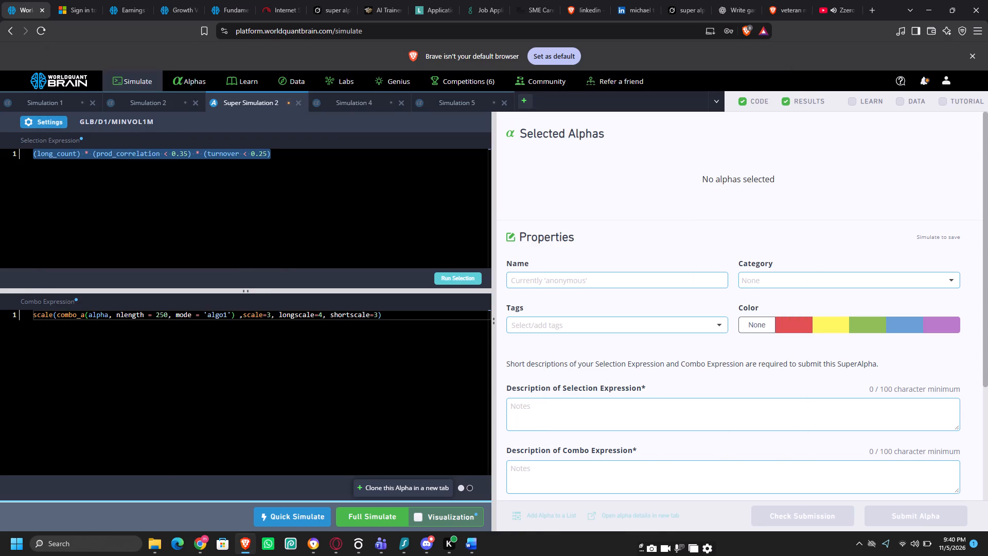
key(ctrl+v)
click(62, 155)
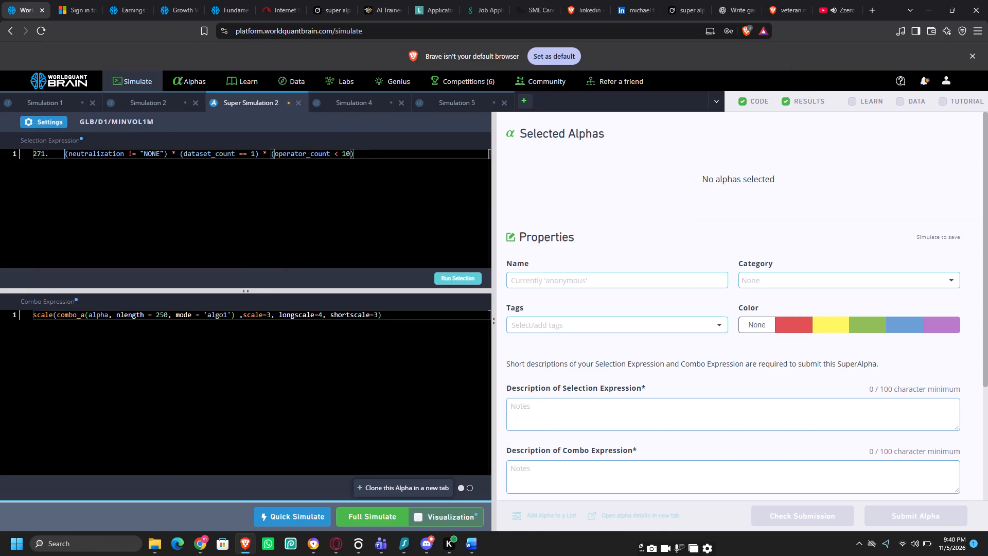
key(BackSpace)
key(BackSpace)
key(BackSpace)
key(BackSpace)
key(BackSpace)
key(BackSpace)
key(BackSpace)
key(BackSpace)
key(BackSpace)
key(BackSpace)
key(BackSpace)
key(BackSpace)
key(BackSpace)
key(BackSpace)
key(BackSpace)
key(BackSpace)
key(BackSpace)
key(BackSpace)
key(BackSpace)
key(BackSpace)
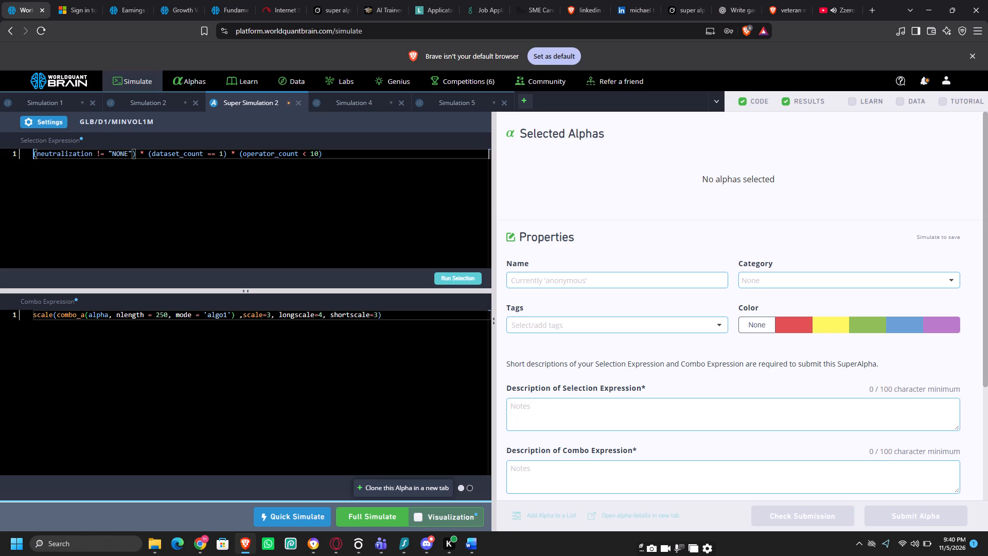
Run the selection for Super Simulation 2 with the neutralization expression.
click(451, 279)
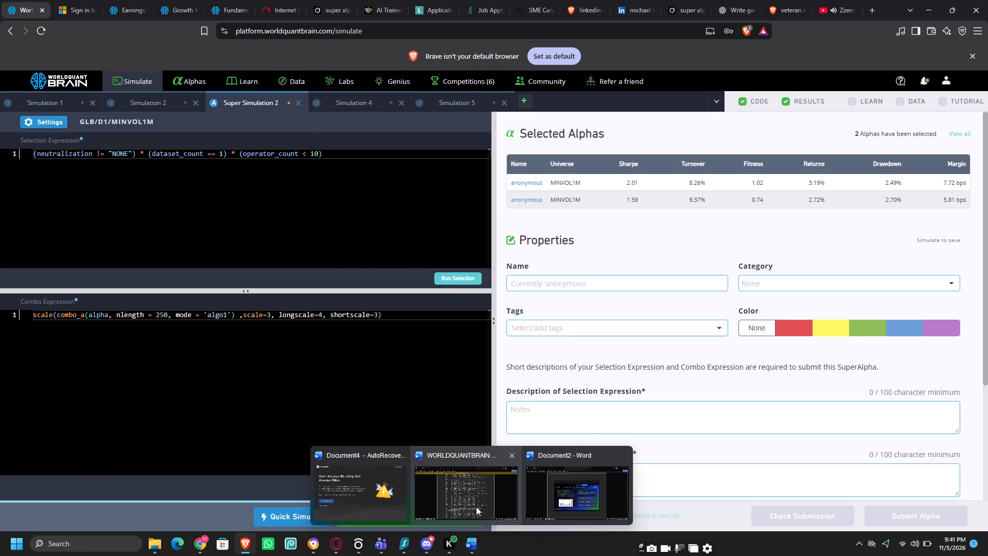
Switch to the WORLDQUANTBRAIN SUPERALPHAS Word document and copy expression 272, "(turnover < 0.2) * (datacategory_count < 3)".
click(476, 506)
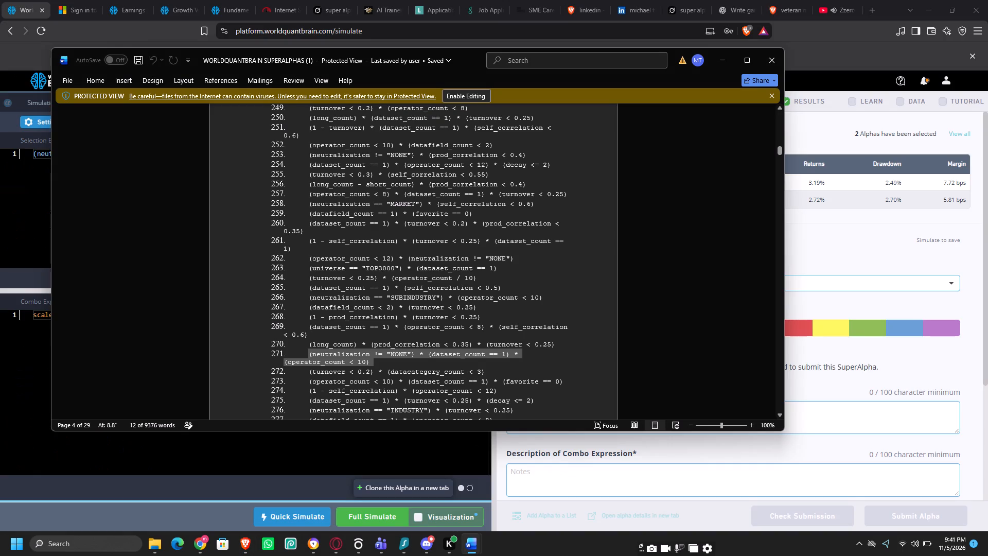
triple_click(429, 376)
triple_click(437, 369)
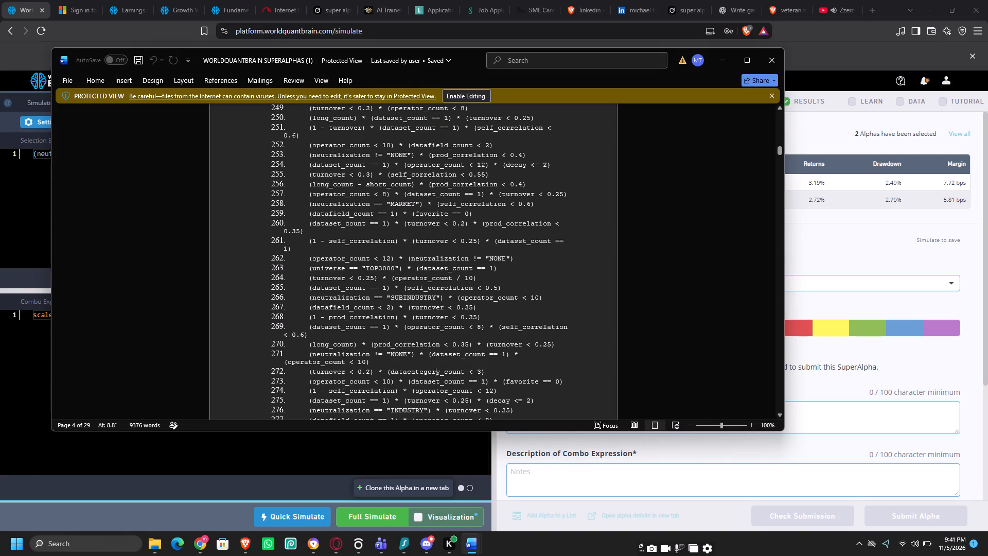
triple_click(437, 369)
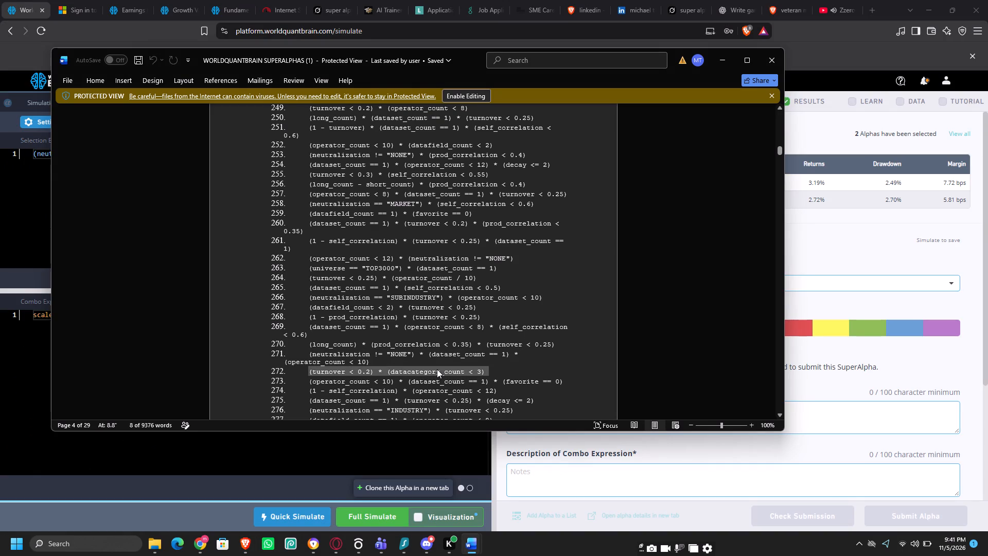
key(ctrl+c)
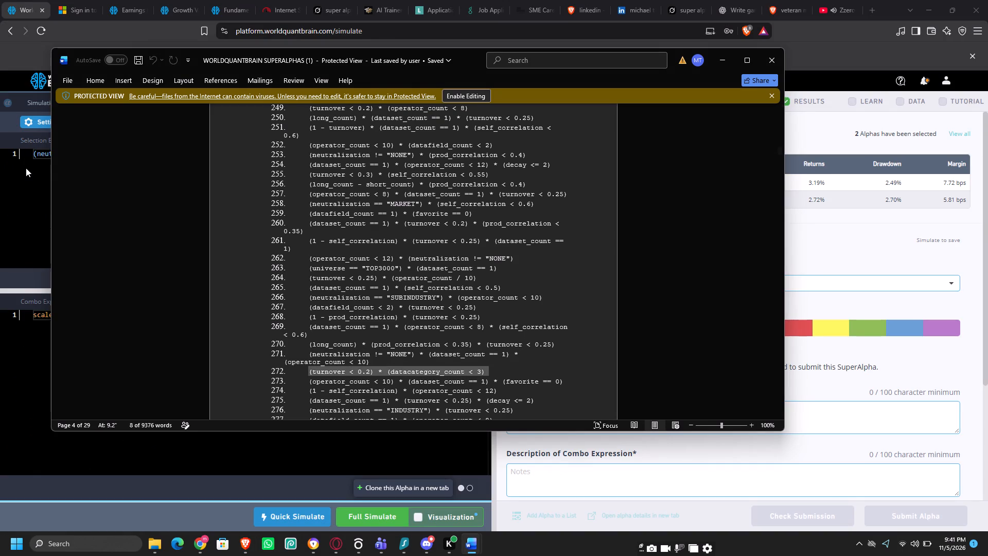
Back in Brave, replace Super Simulation 2's selection expression with "(turnover < 0.2) * (datacategory_count < 3)", removing the pasted list number.
click(26, 168)
triple_click(76, 172)
click(76, 172)
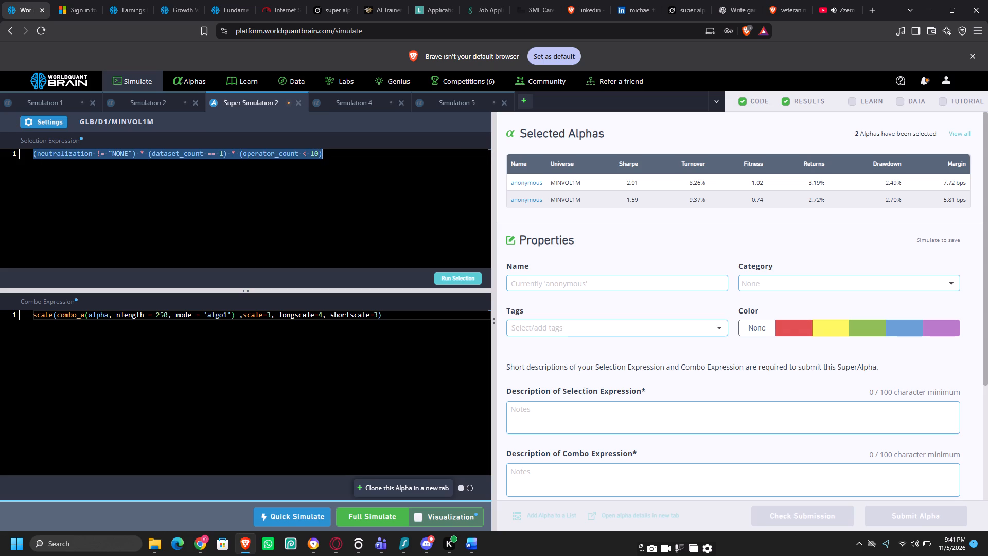
key(ctrl+v)
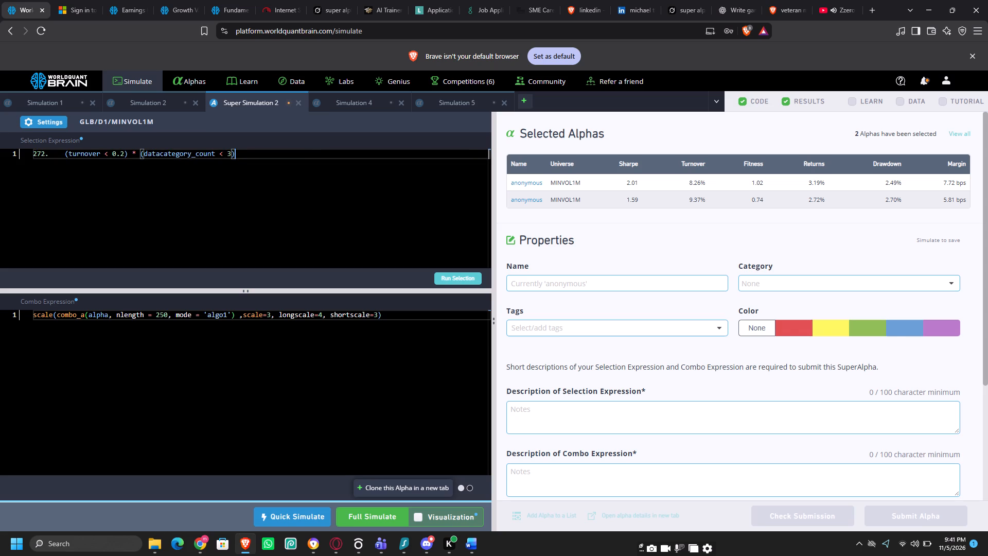
click(61, 154)
key(BackSpace)
key(BackSpace)
key(BackSpace)
key(BackSpace)
key(BackSpace)
key(BackSpace)
key(BackSpace)
key(BackSpace)
key(BackSpace)
key(BackSpace)
key(BackSpace)
key(BackSpace)
key(BackSpace)
key(BackSpace)
key(BackSpace)
key(BackSpace)
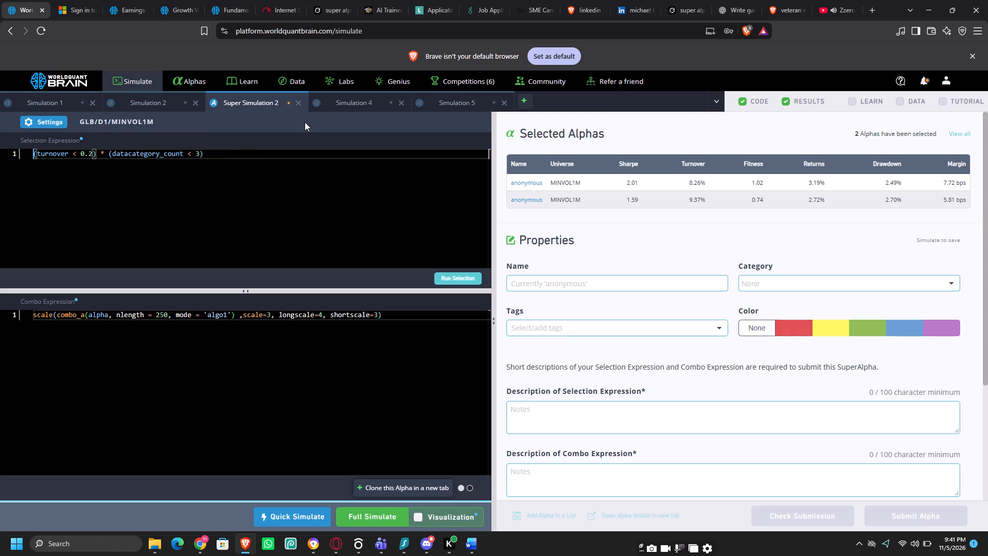
Run the selection for Super Simulation 2 with the turnover and datacategory_count expression.
click(458, 278)
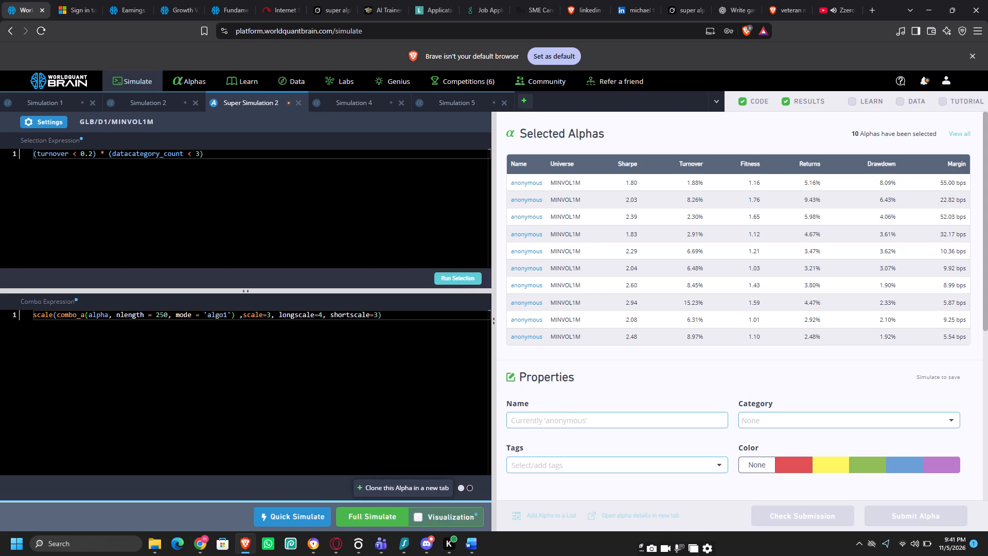
Start a full simulation of Super Simulation 2 with the current selection and combo expressions.
click(353, 513)
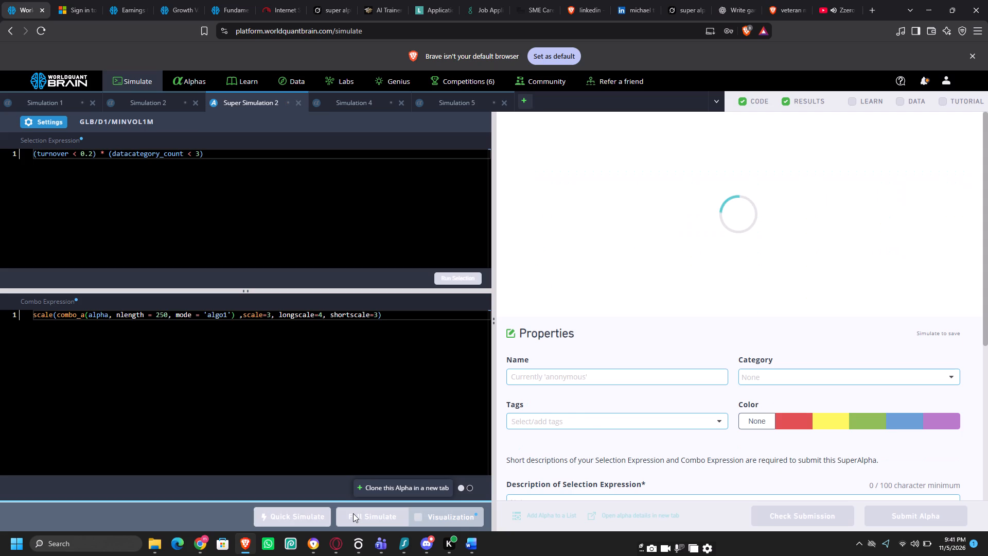
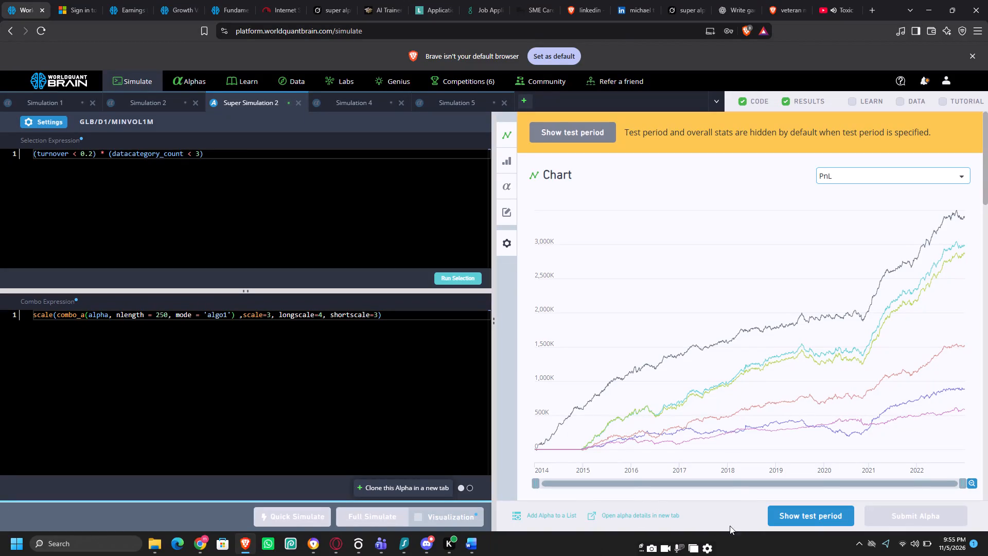
Reveal the test period and overall stats for Super Simulation 2's simulated super alpha.
click(784, 512)
Run the Prod Correlation calculation for the simulated super alpha.
scroll(746, 434, down, 5)
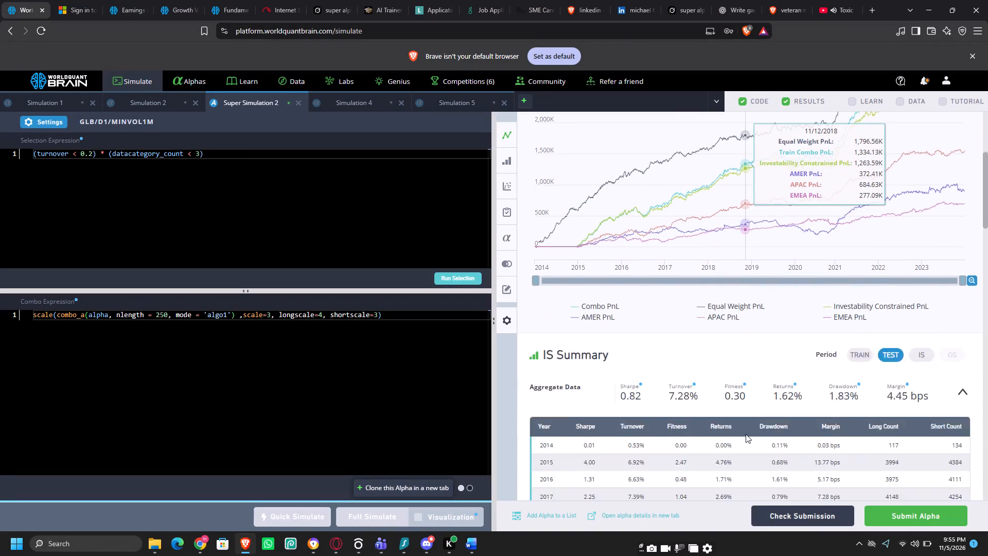
scroll(746, 434, down, 8)
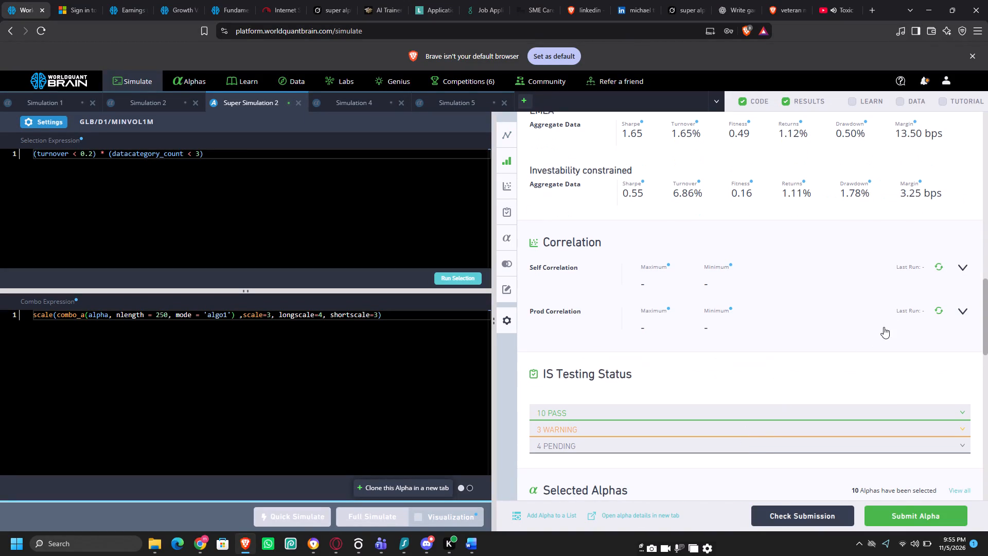
click(938, 310)
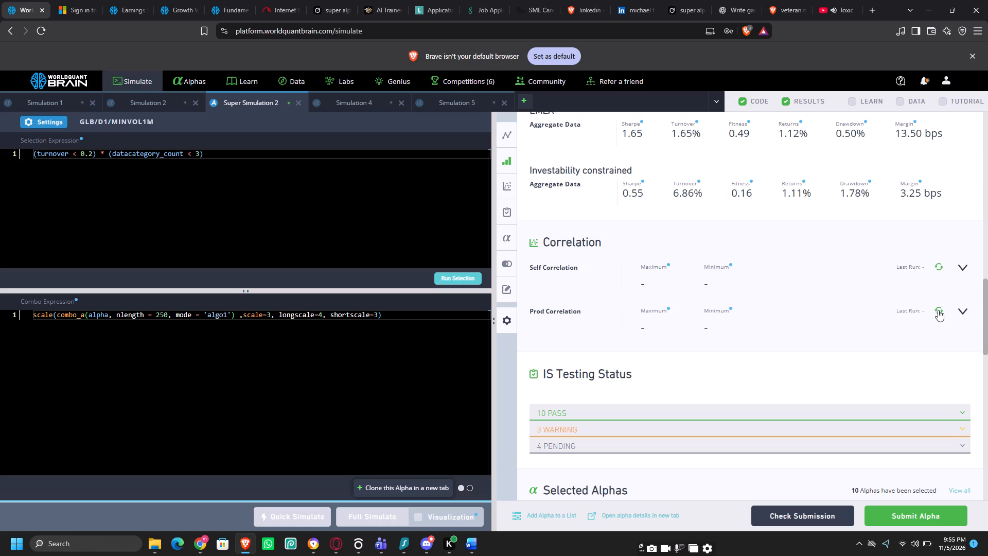
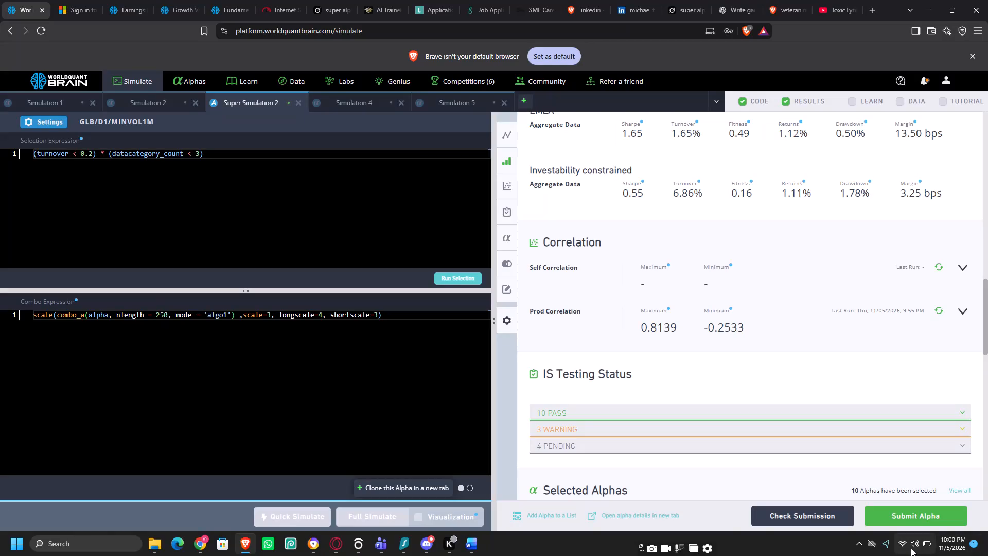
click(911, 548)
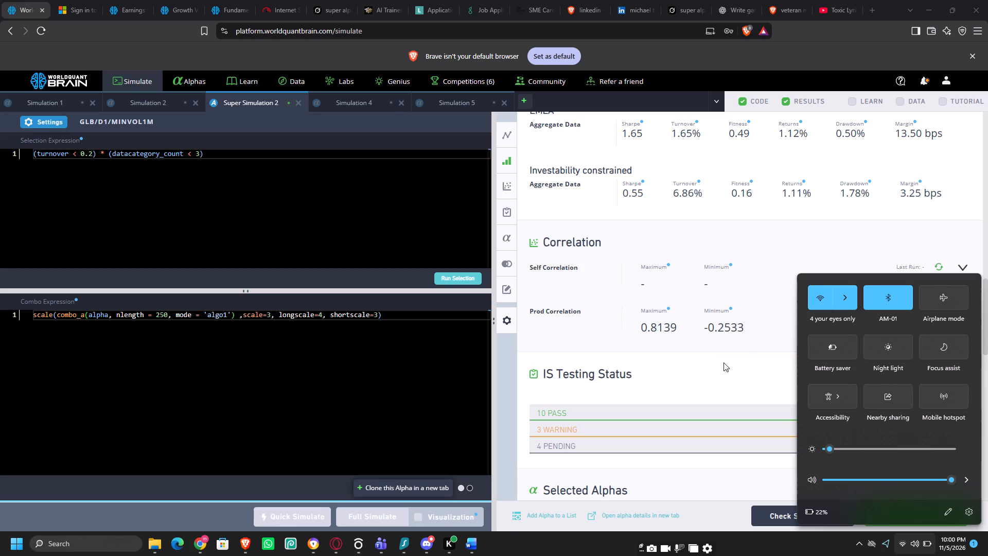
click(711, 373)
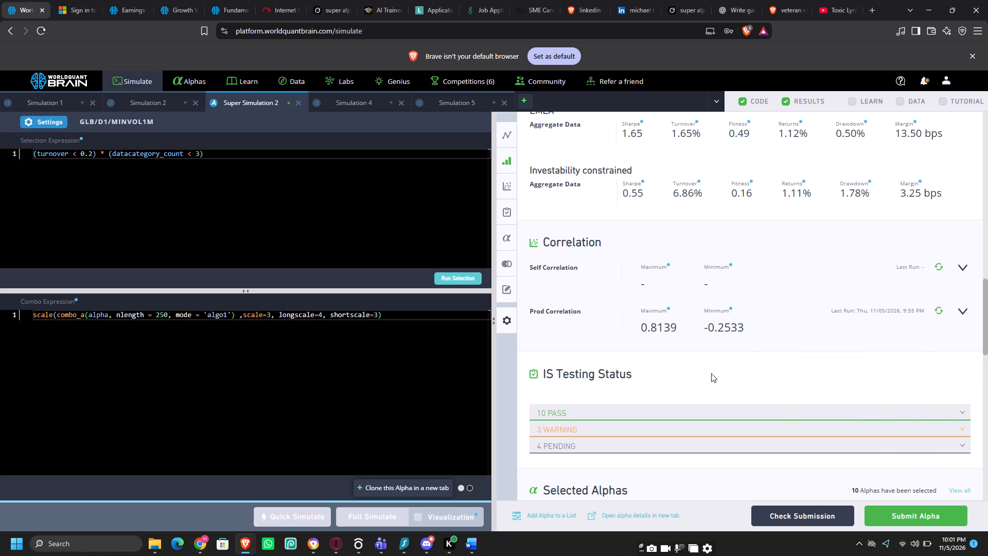
Switch to the fast.com page and rerun the internet speed test.
click(275, 15)
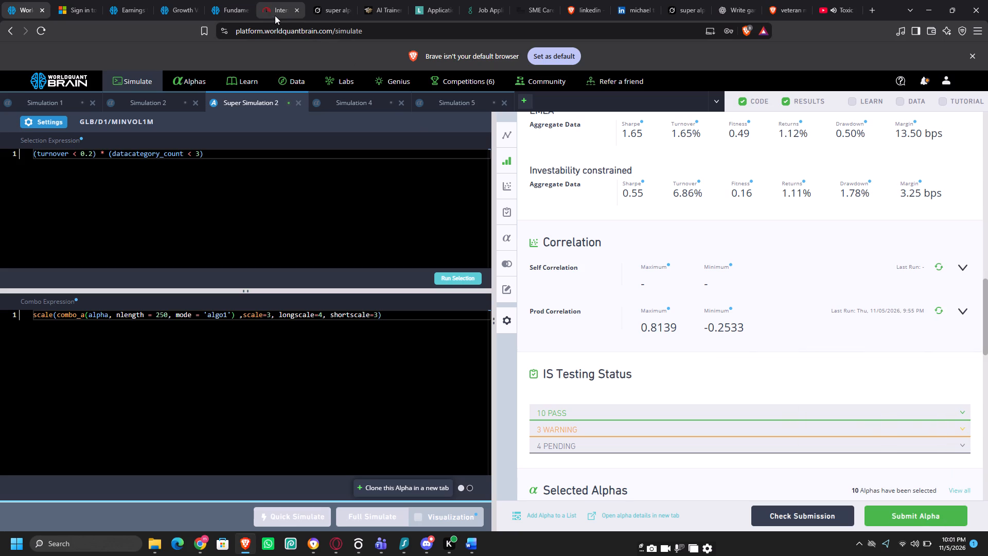
click(44, 31)
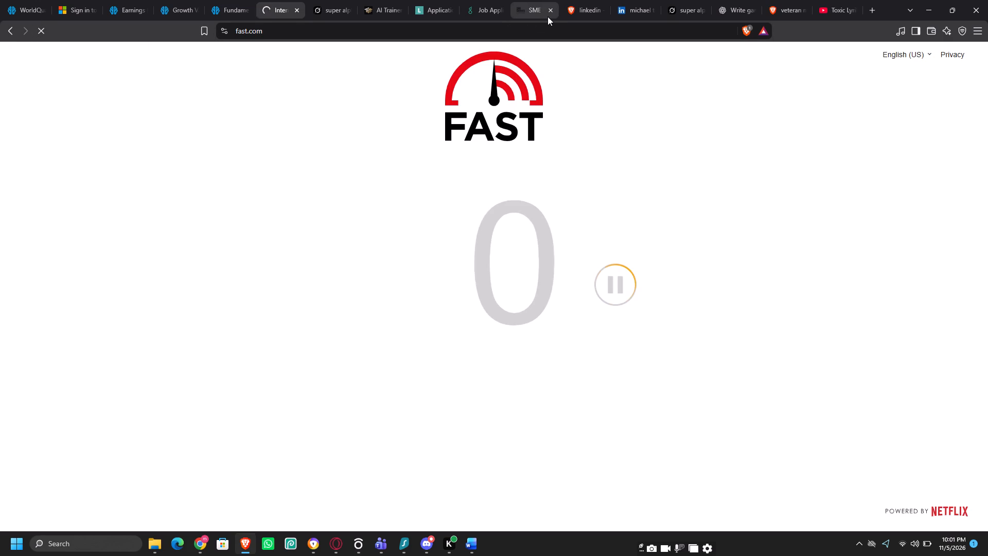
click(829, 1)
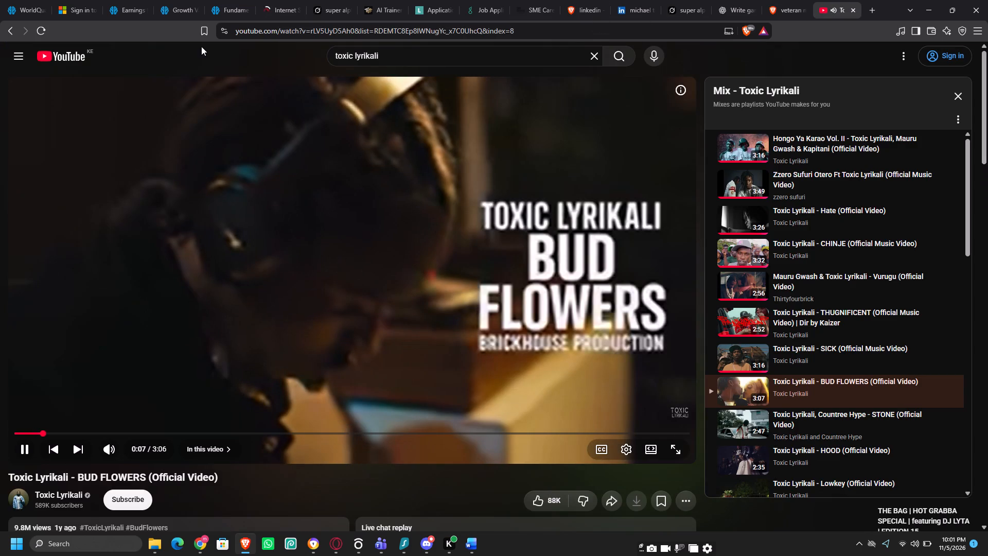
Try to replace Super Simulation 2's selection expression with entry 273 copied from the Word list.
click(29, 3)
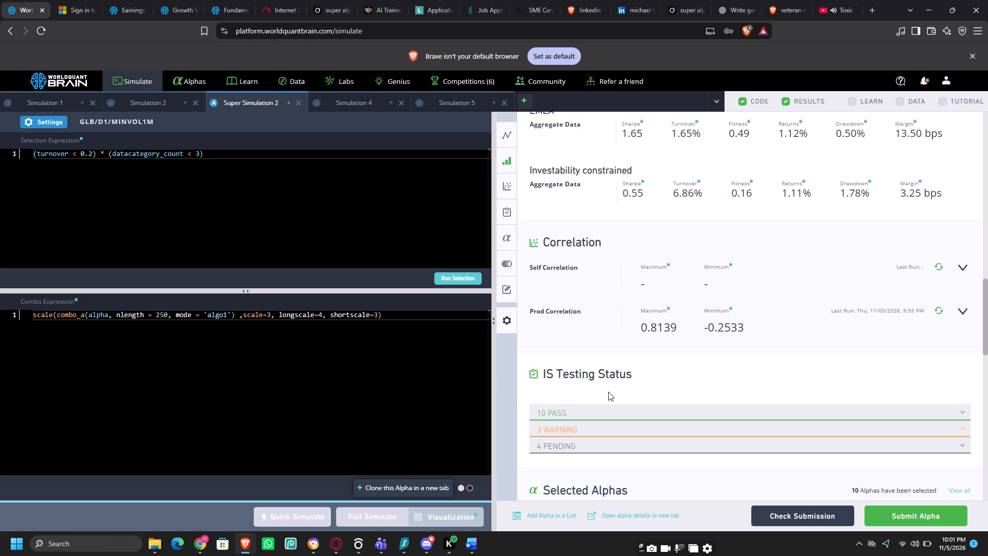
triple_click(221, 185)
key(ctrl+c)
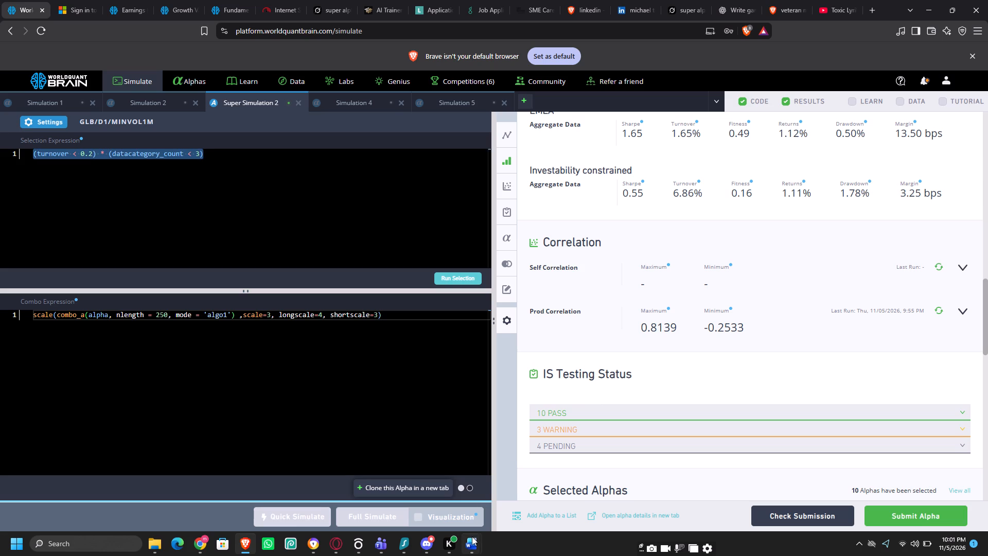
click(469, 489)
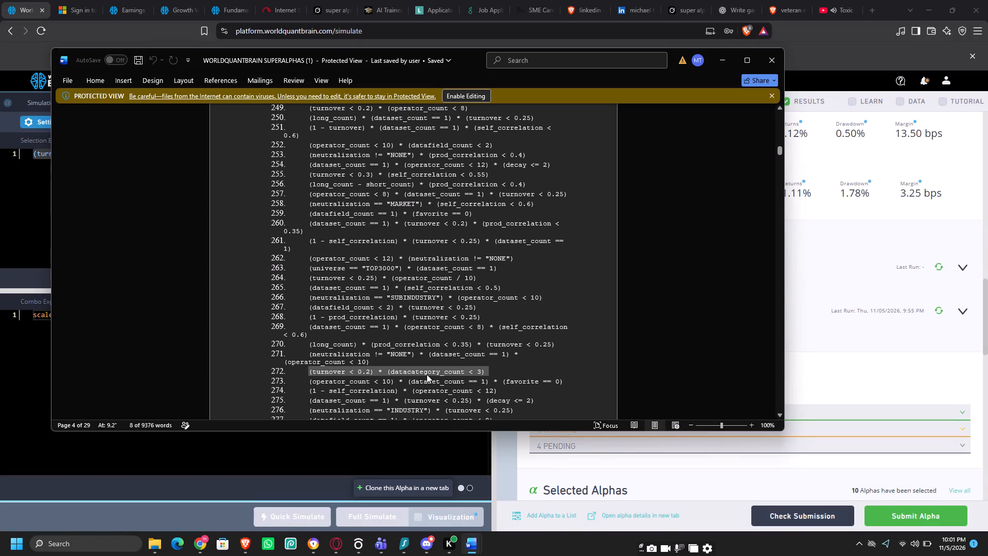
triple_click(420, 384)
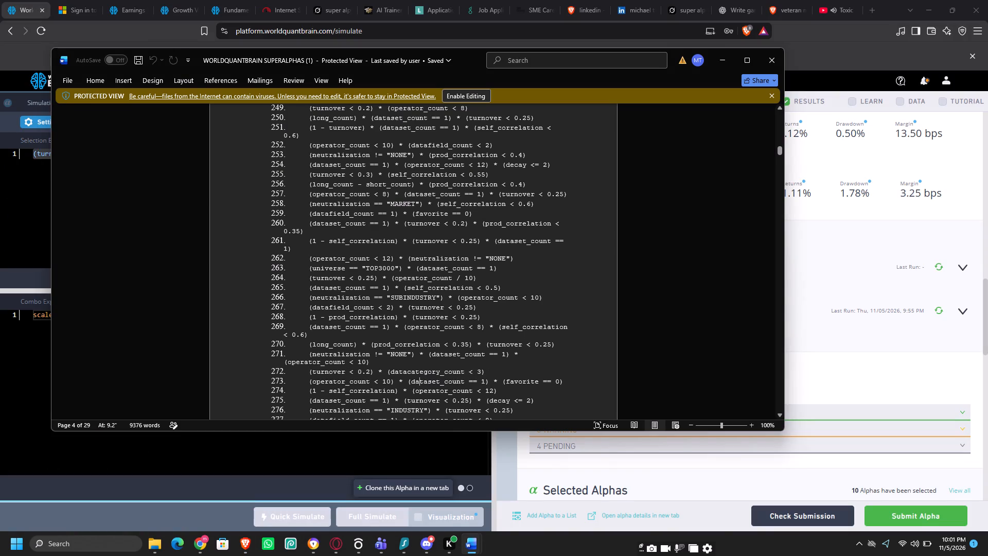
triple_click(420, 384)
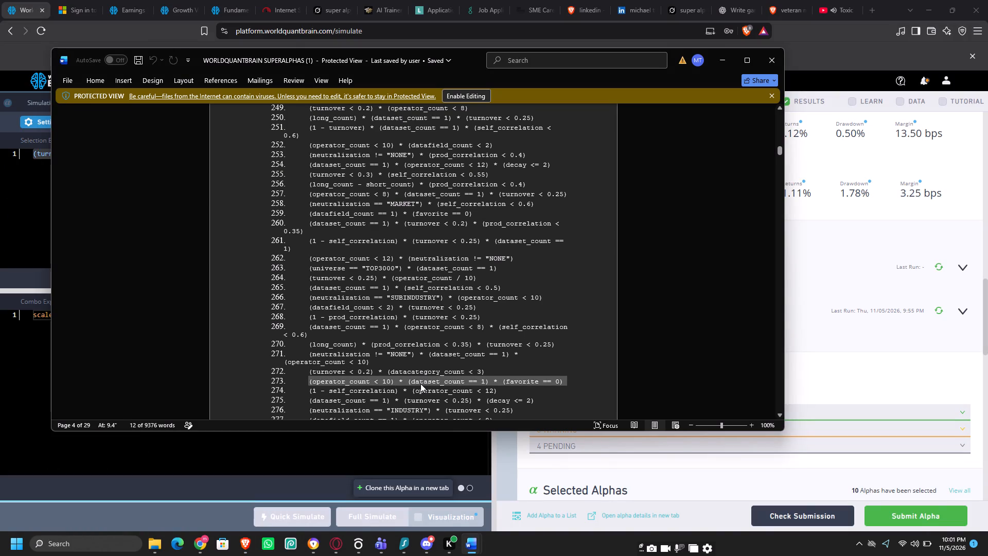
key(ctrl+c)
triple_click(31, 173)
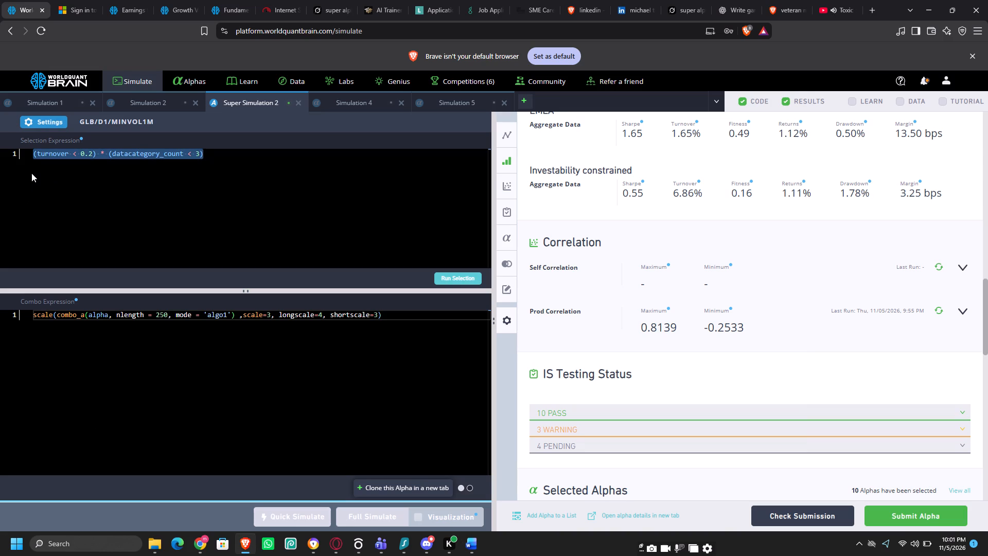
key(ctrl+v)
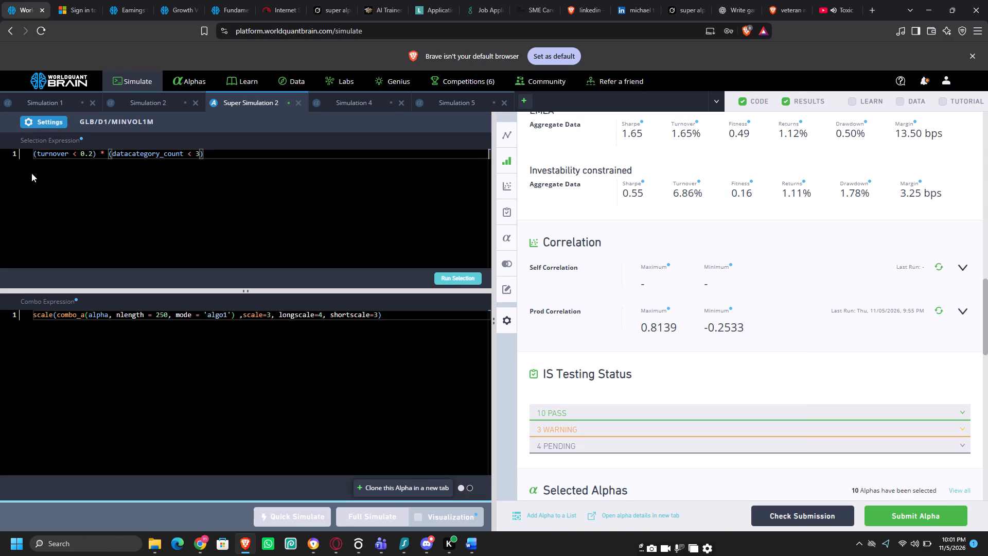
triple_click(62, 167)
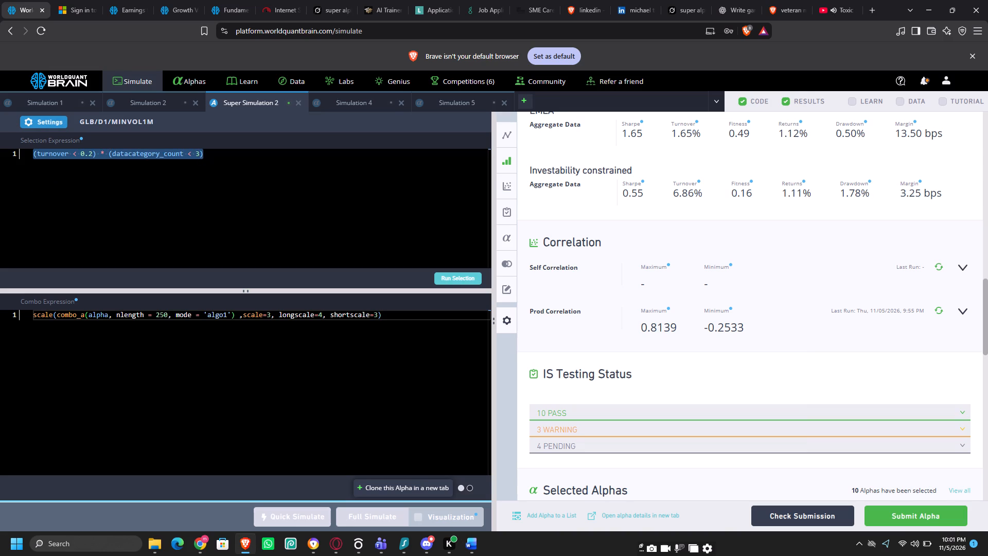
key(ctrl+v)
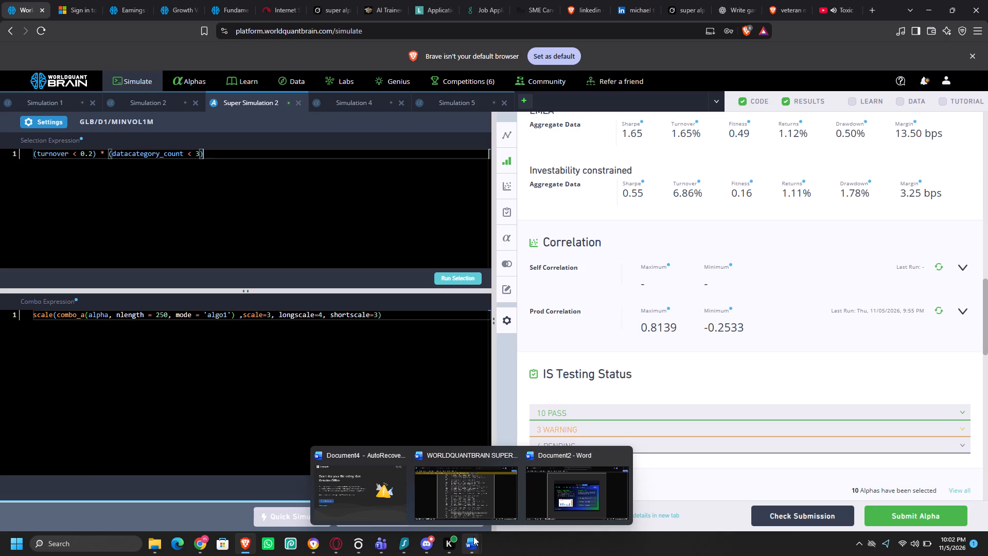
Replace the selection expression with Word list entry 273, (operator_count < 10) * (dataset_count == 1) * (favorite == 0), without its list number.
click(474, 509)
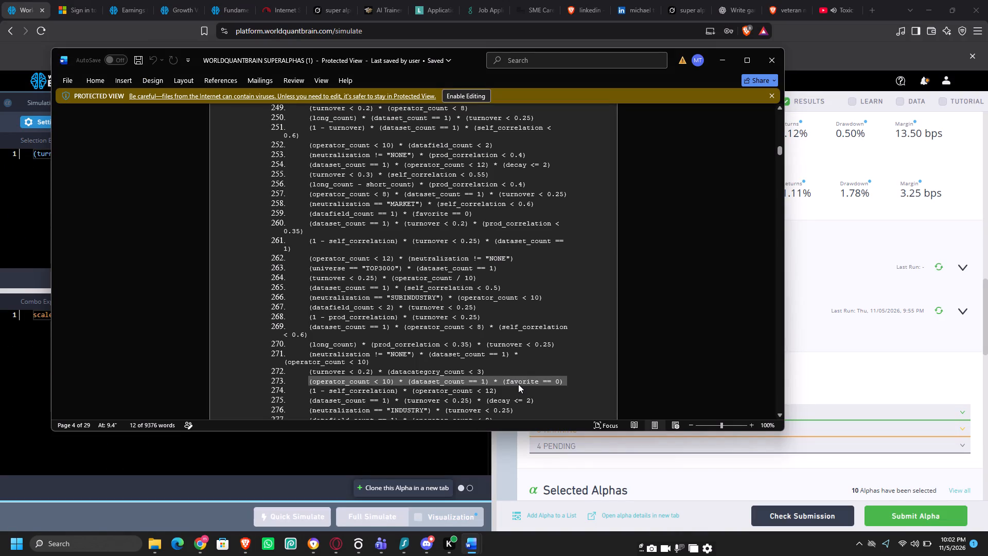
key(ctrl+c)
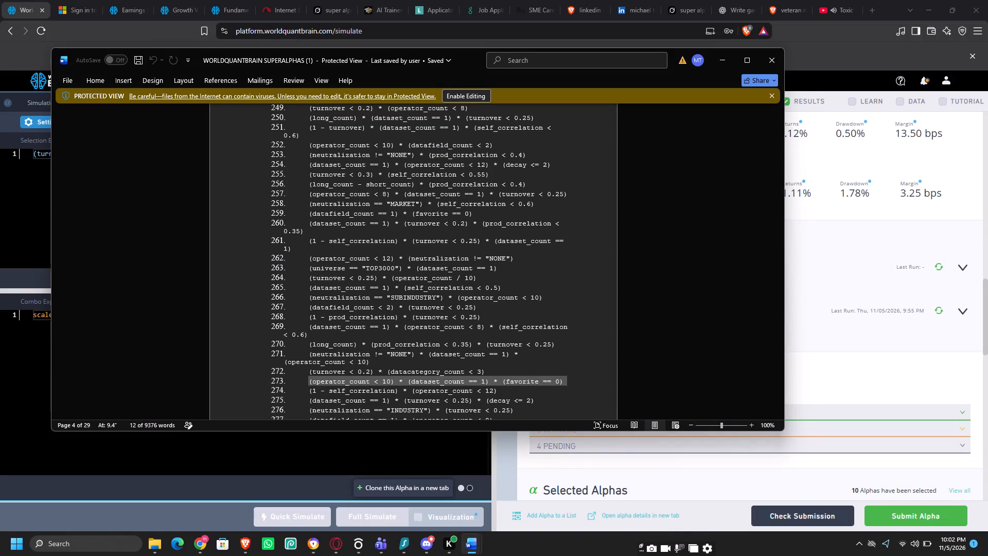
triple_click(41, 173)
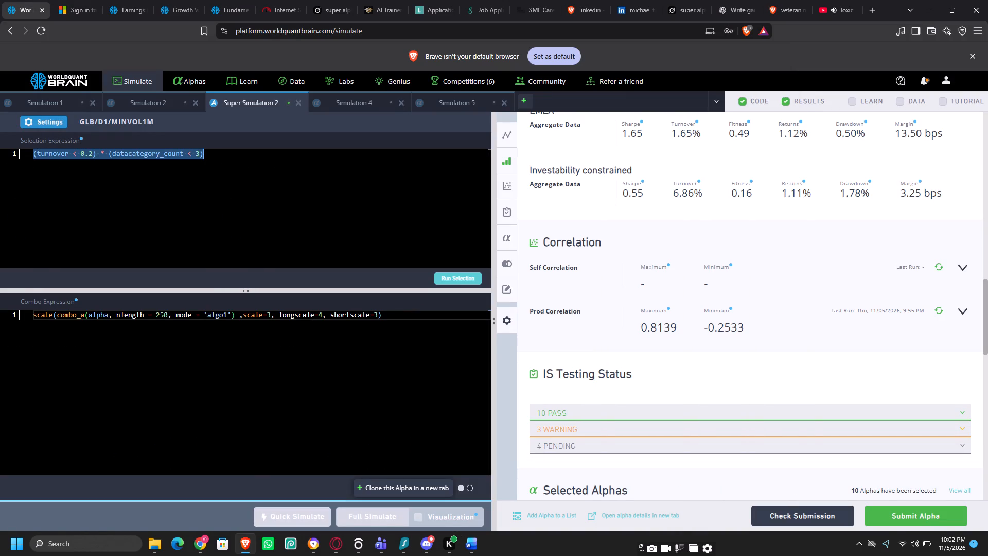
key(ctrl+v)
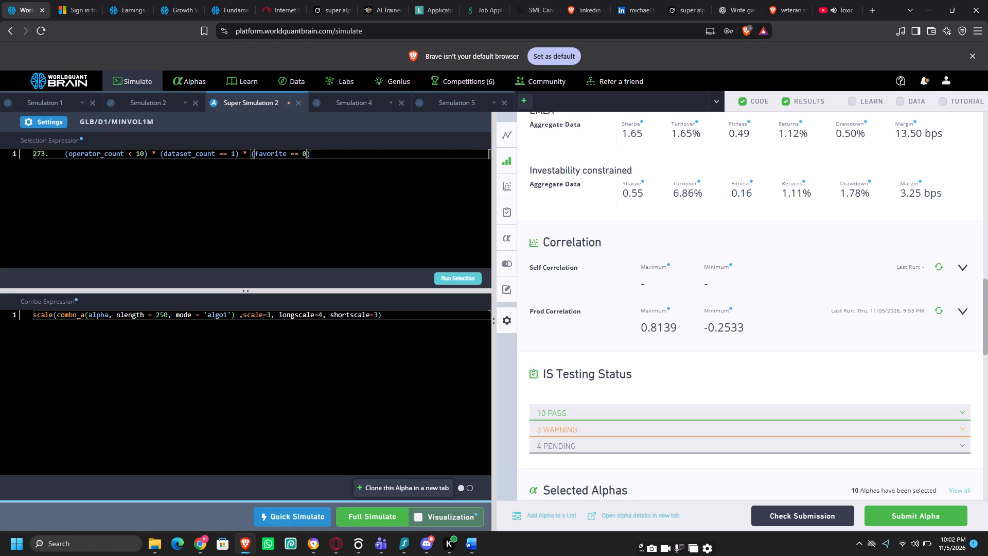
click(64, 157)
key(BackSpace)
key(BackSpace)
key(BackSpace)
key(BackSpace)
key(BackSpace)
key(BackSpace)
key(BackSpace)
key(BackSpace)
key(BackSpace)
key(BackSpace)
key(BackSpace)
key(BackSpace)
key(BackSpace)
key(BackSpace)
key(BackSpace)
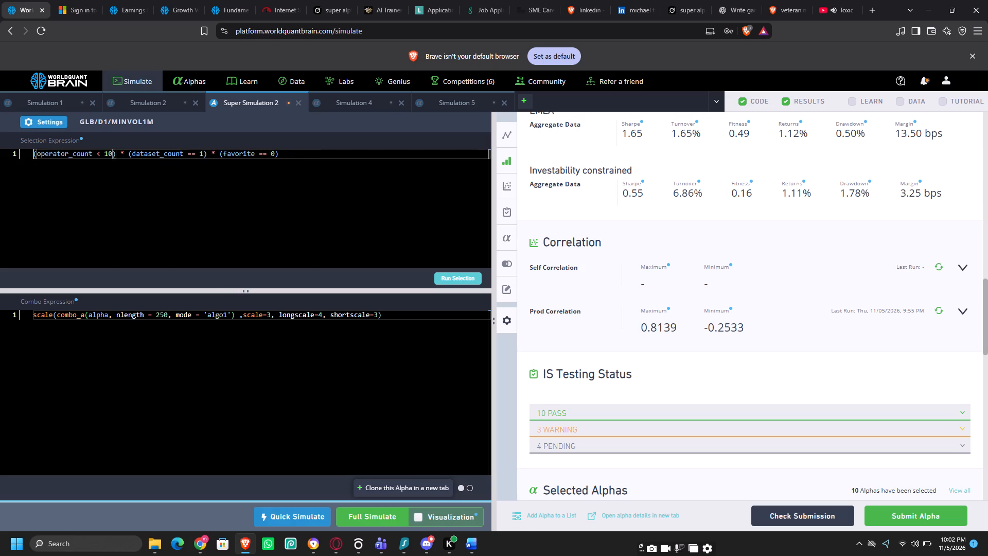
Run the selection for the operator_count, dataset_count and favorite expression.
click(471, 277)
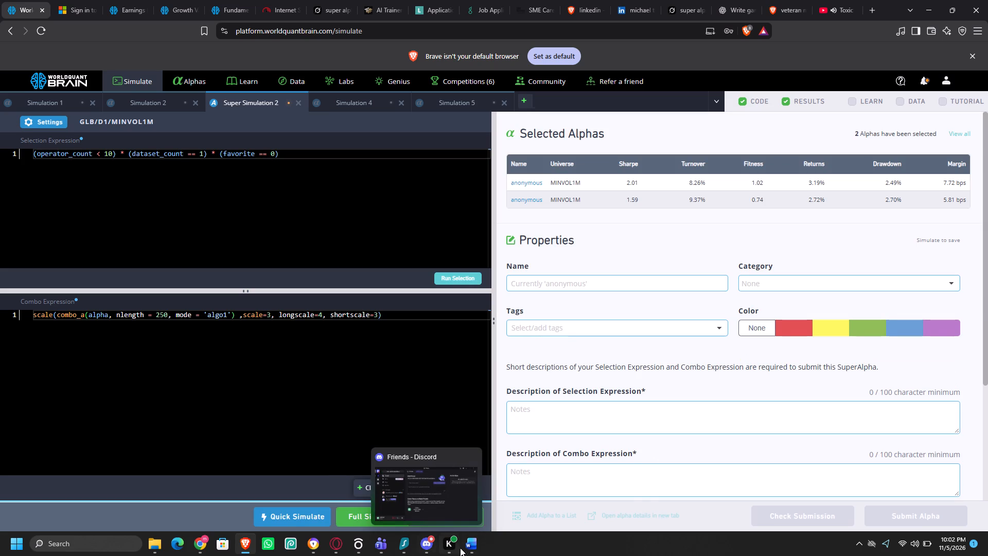
Replace the selection expression with Word list entry 274, (1 - self_correlation) * (operator_count < 12), without its list number.
click(474, 509)
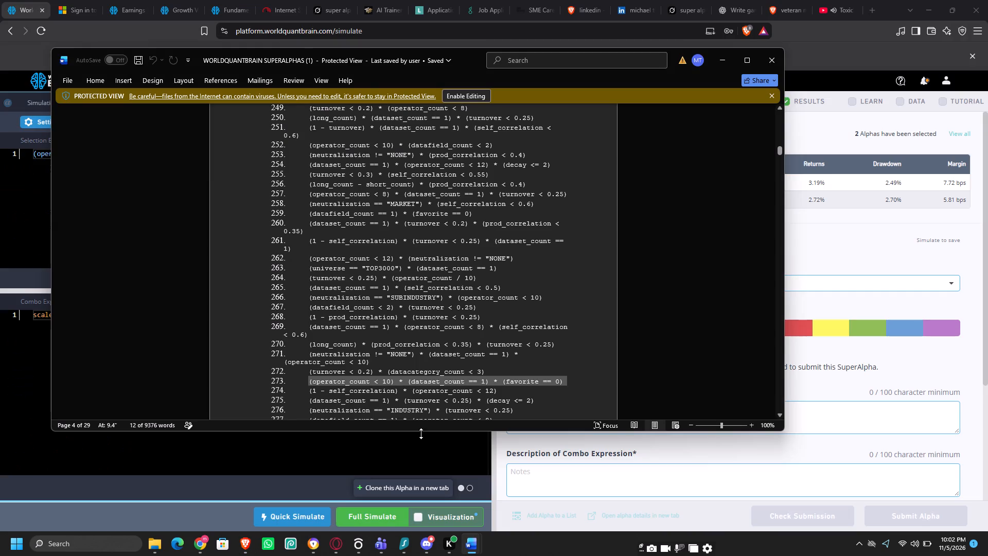
triple_click(414, 394)
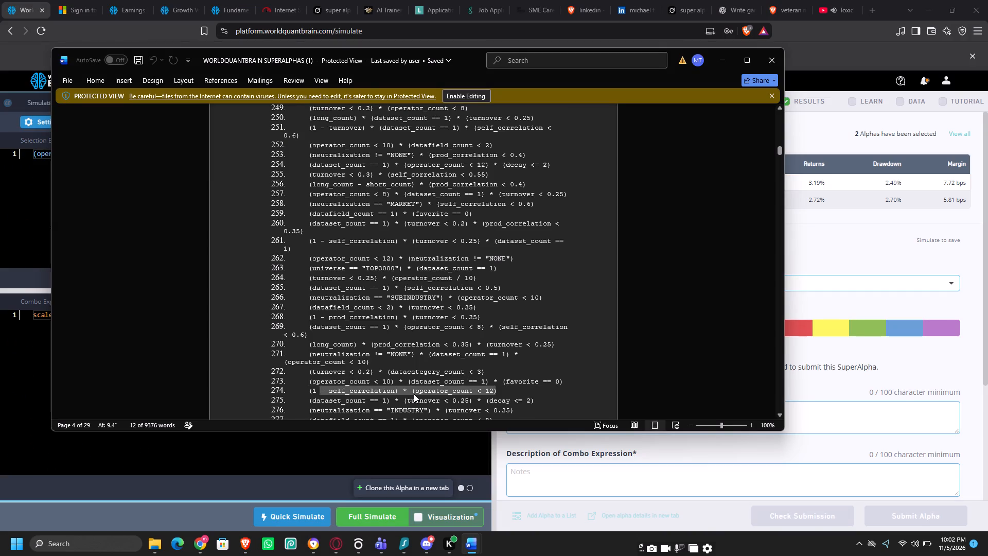
key(ctrl+c)
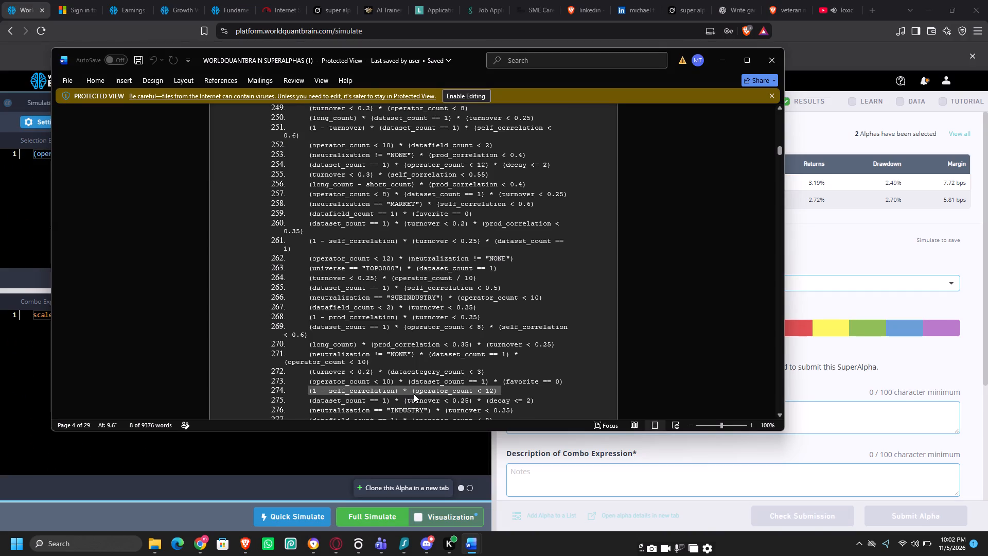
triple_click(40, 175)
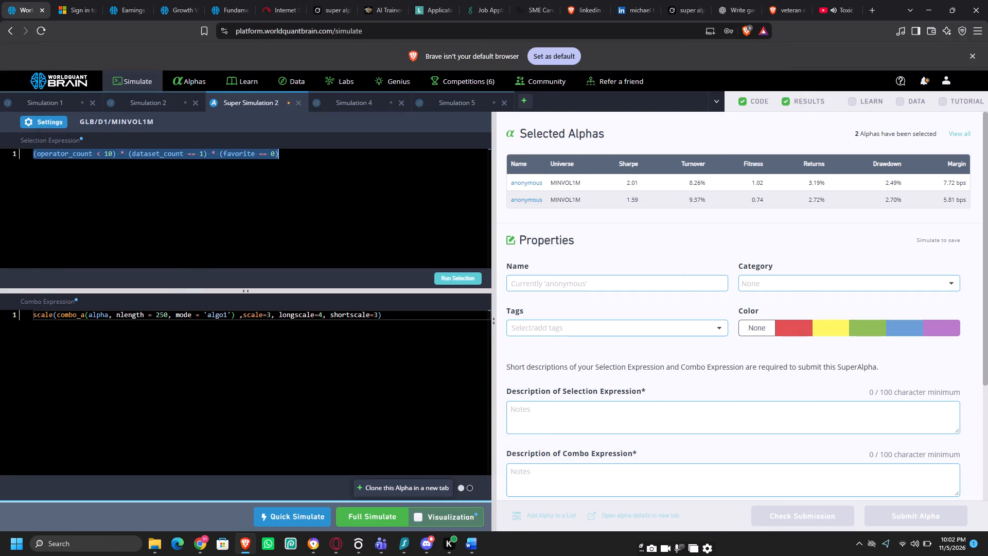
key(ctrl+v)
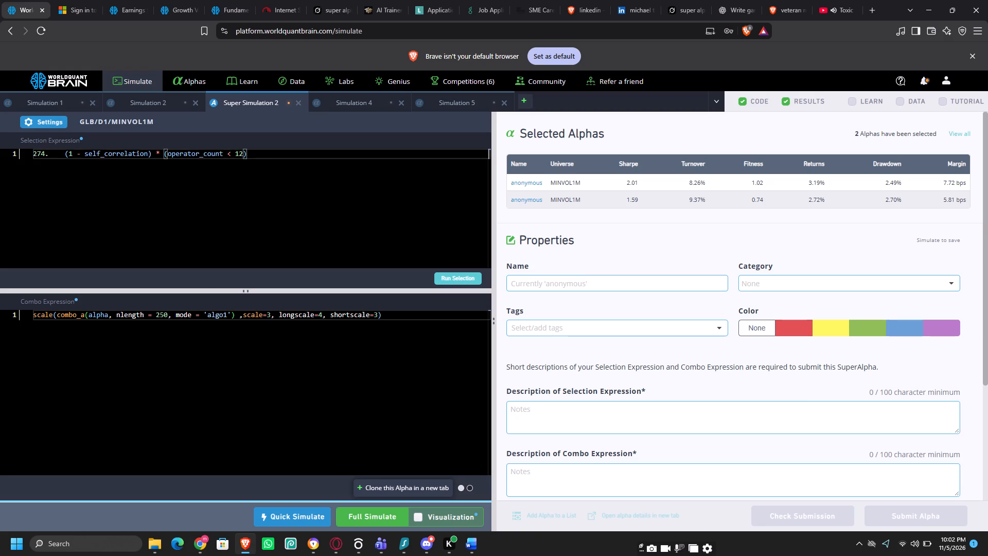
click(64, 153)
key(BackSpace)
key(BackSpace)
key(BackSpace)
key(BackSpace)
key(BackSpace)
key(BackSpace)
key(BackSpace)
key(BackSpace)
key(BackSpace)
key(BackSpace)
key(BackSpace)
key(BackSpace)
key(BackSpace)
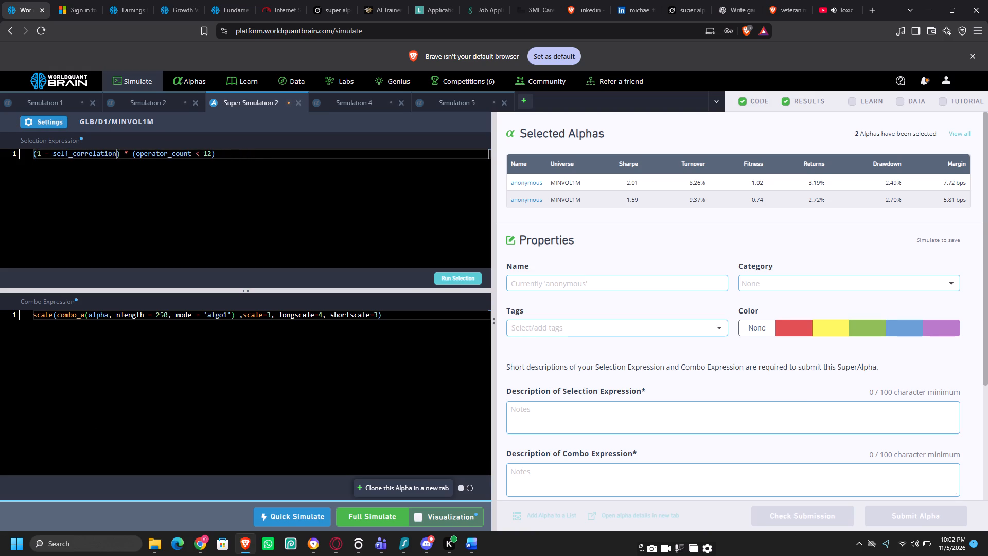
Run the selection for the self_correlation and operator_count expression.
click(449, 280)
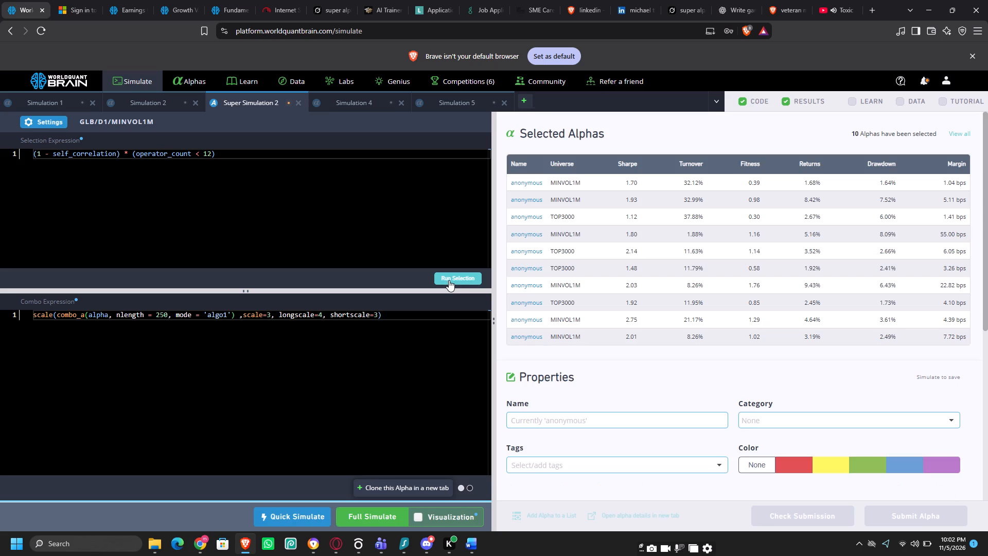
Start a full simulation of the super alpha with the current selection and combo expressions.
click(381, 518)
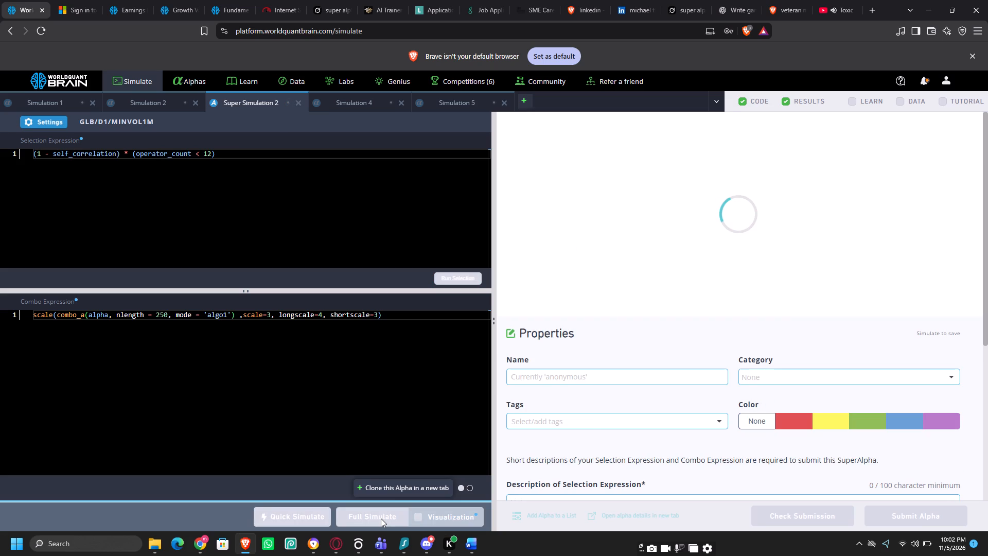
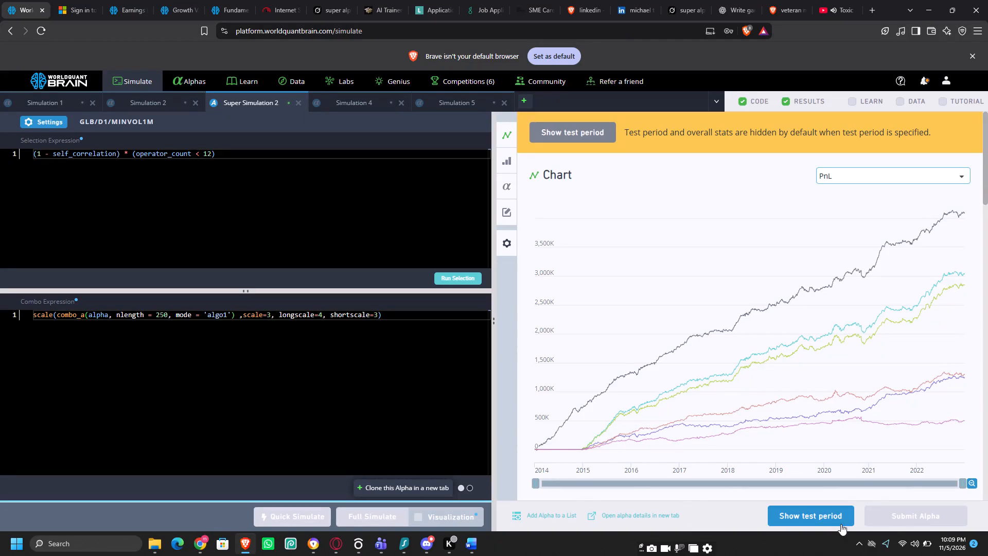
Reveal the test period and overall statistics for the simulated super alpha.
click(822, 513)
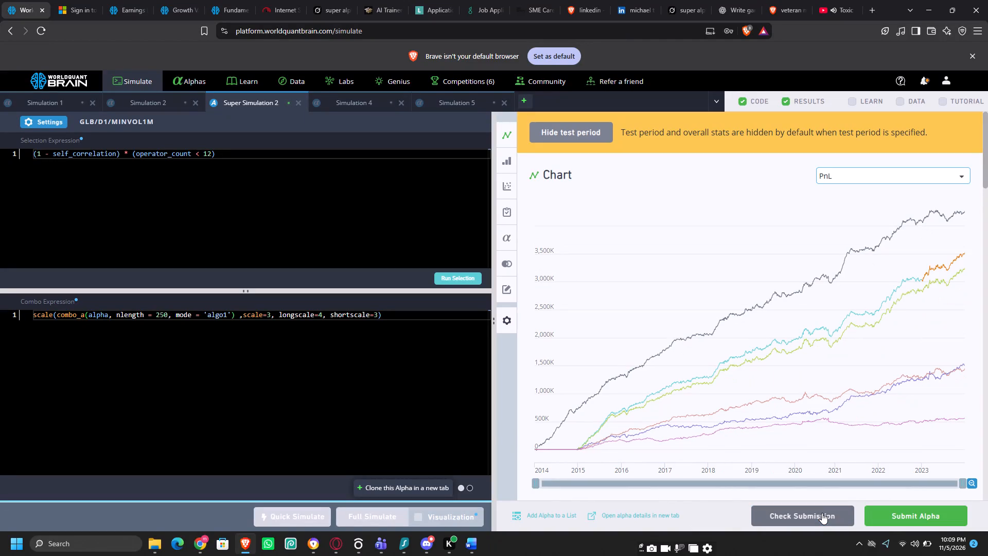
Review the super alpha's yearly and regional statistics and run its Prod Correlation check.
scroll(775, 356, down, 11)
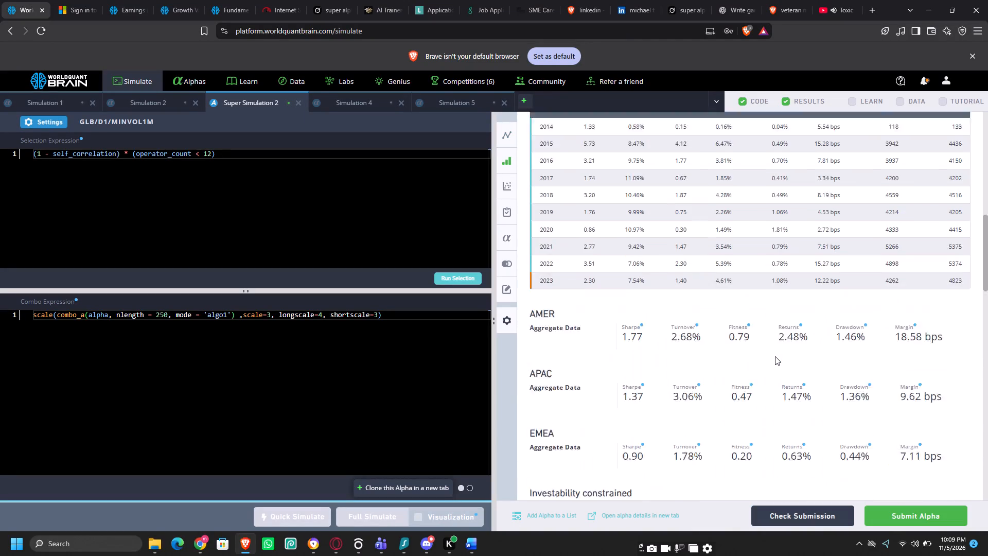
scroll(775, 356, down, 6)
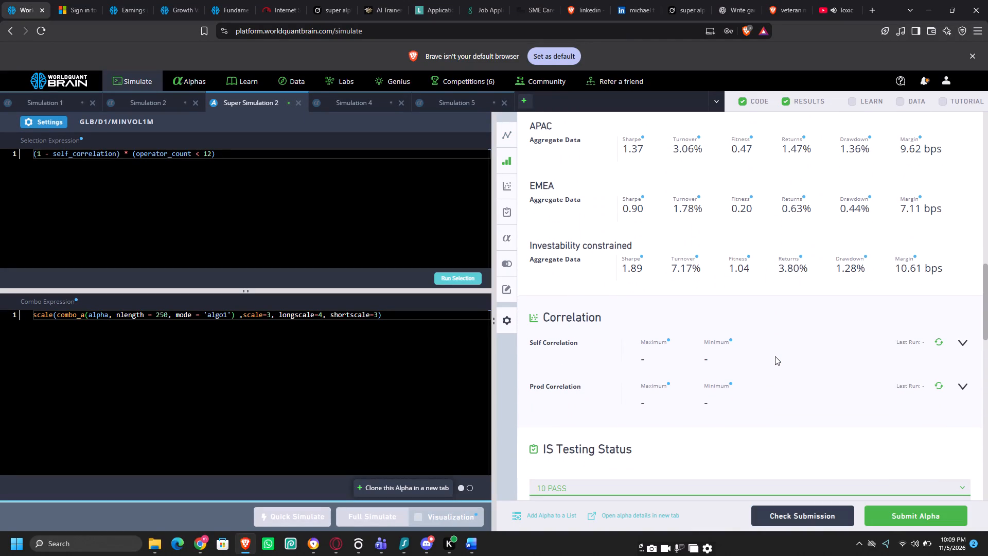
scroll(775, 356, down, 2)
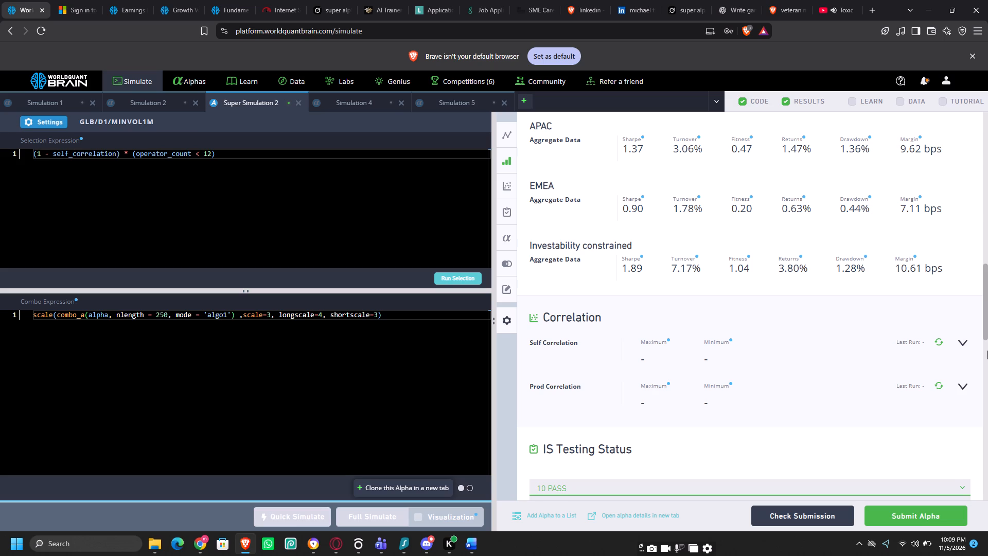
click(937, 383)
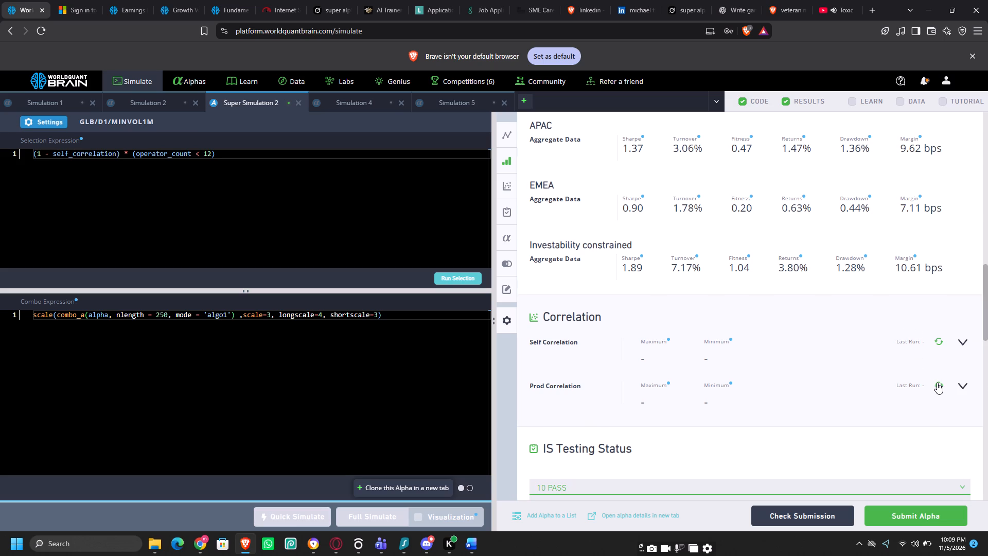
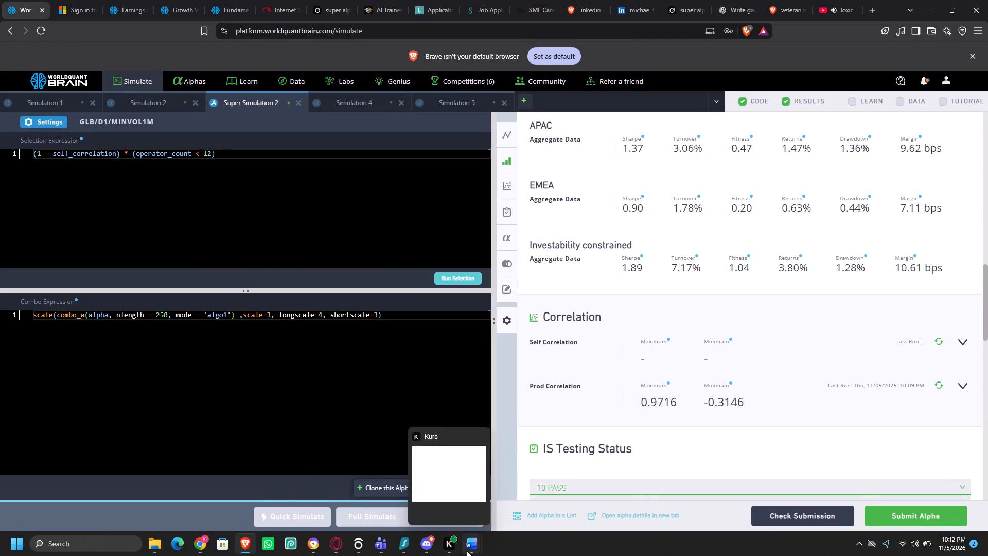
Switch to the Word list of super alphas and copy selection expression 275, (dataset_count == 1) * (turnover < 0.25) * (decay <= 2).
click(481, 507)
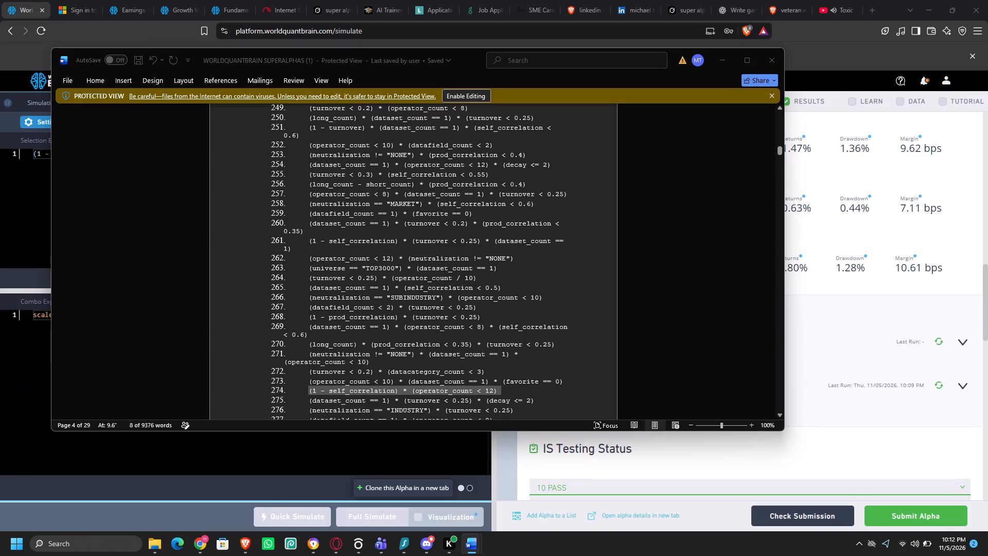
triple_click(429, 402)
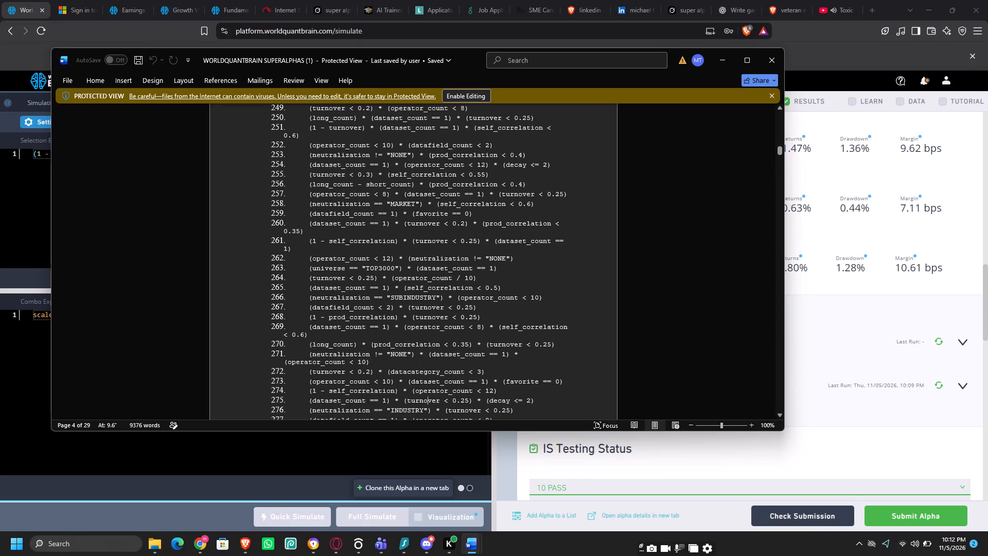
triple_click(429, 402)
click(429, 402)
triple_click(429, 402)
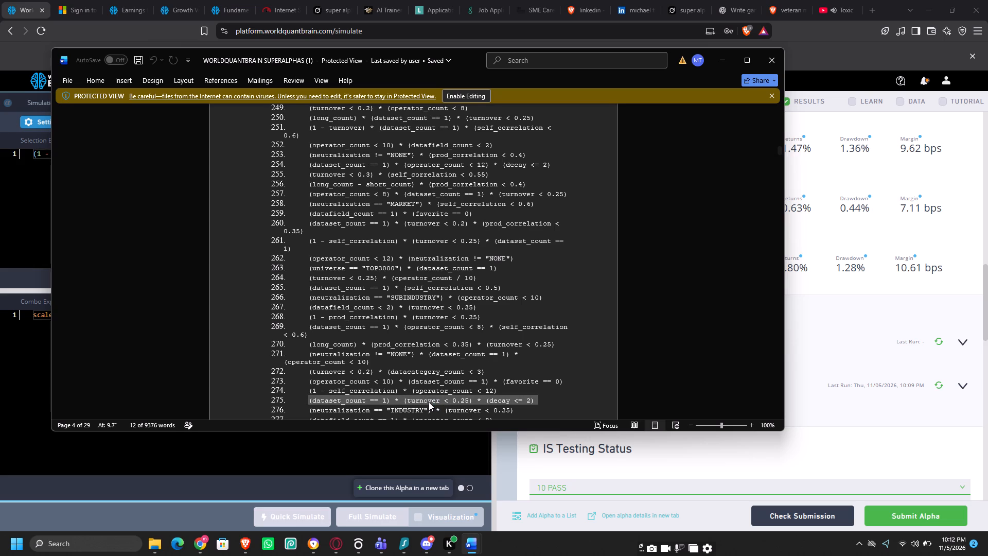
key(ctrl+c)
Back in Super Simulation 2, replace the selection expression with the copied one, strip its list number 275, and run the selection.
triple_click(39, 187)
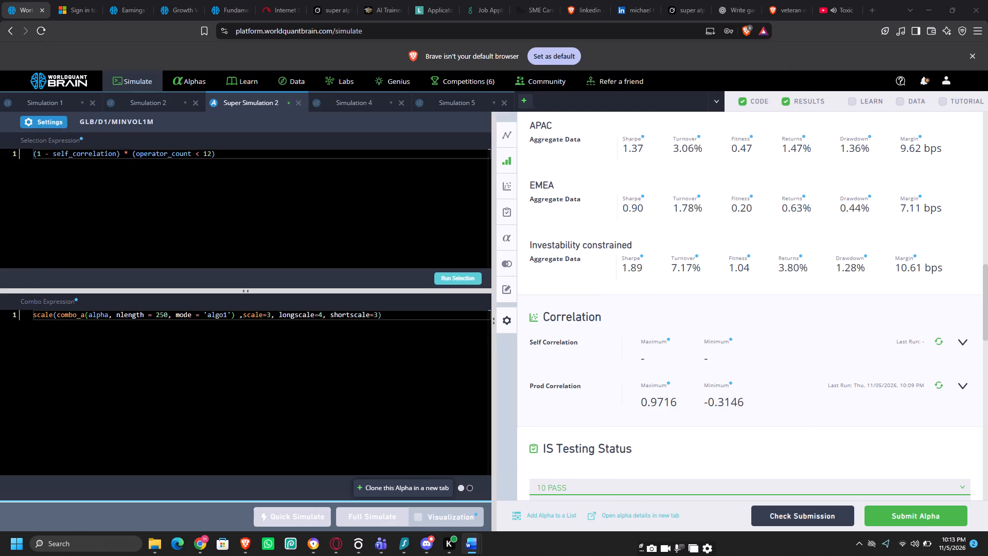
key(ctrl+v)
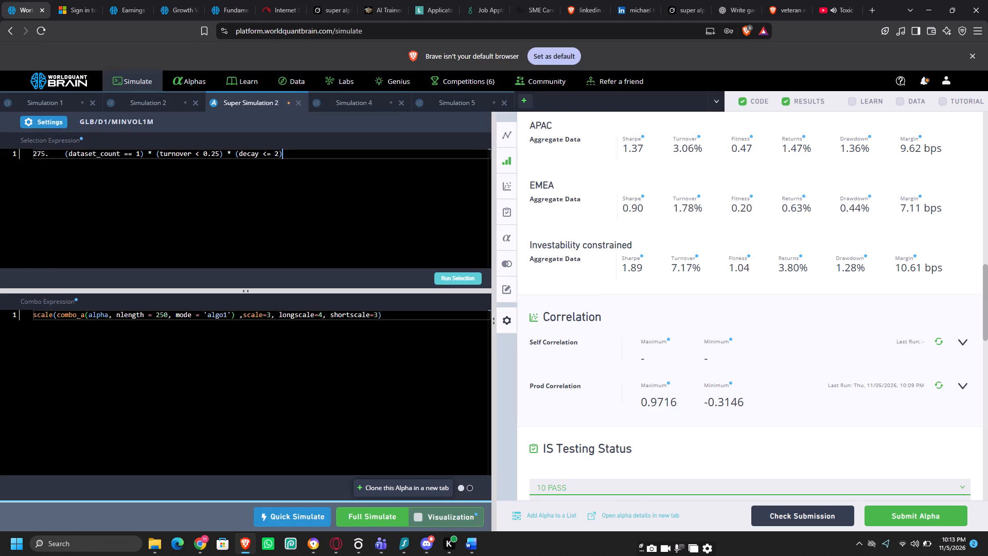
click(64, 155)
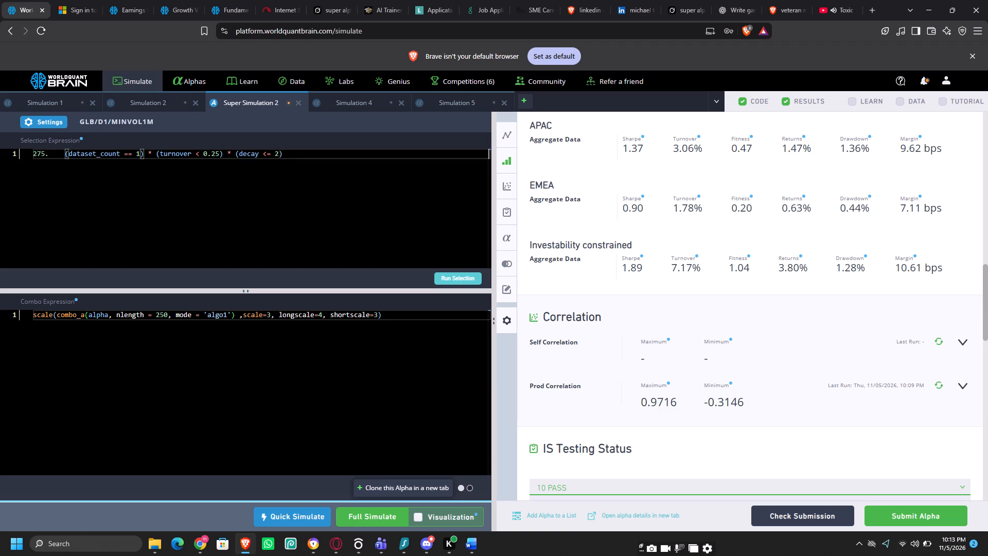
key(BackSpace)
key(BackSpace)
key(BackSpace)
key(BackSpace)
key(BackSpace)
key(BackSpace)
key(BackSpace)
key(BackSpace)
key(BackSpace)
key(BackSpace)
key(BackSpace)
key(BackSpace)
key(BackSpace)
key(BackSpace)
key(BackSpace)
key(BackSpace)
key(BackSpace)
key(BackSpace)
key(BackSpace)
key(BackSpace)
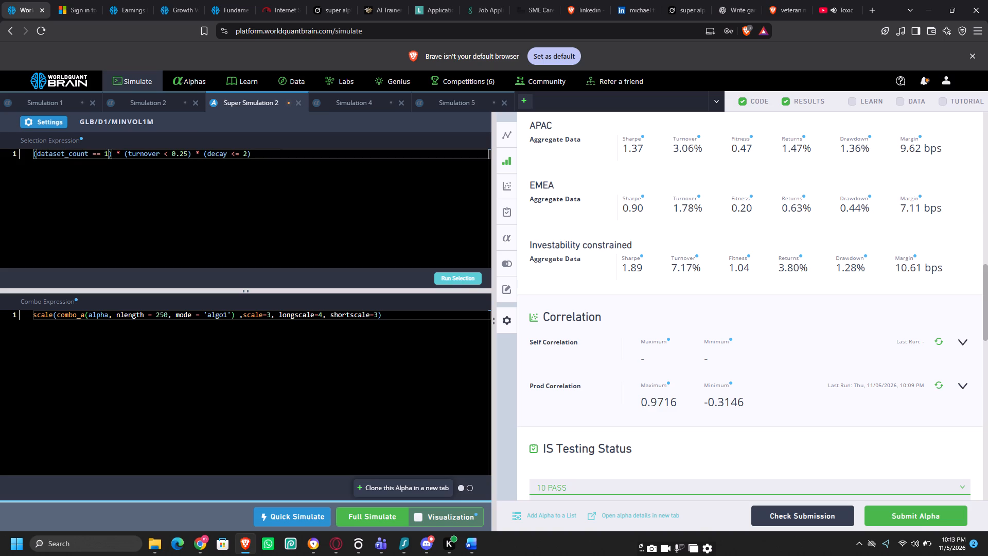
click(462, 277)
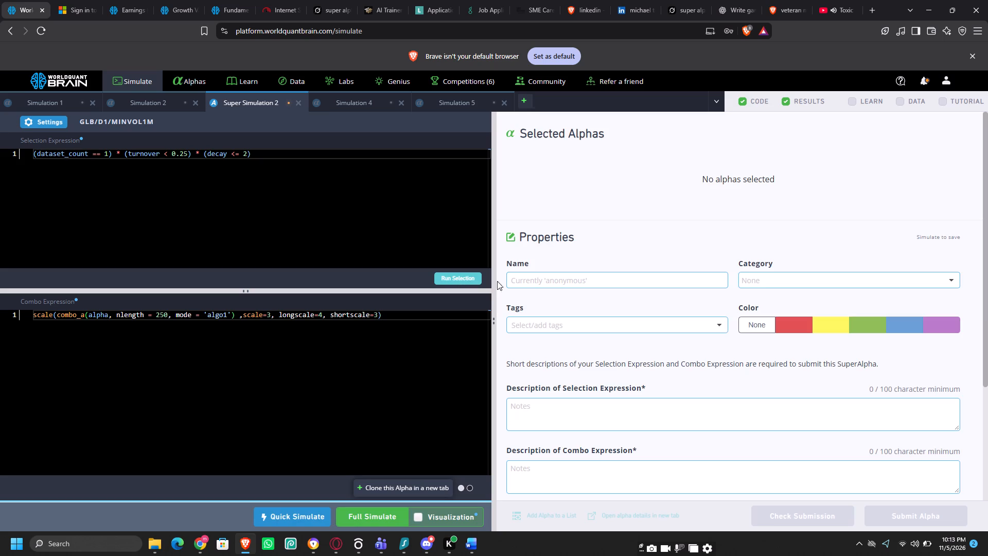
click(462, 283)
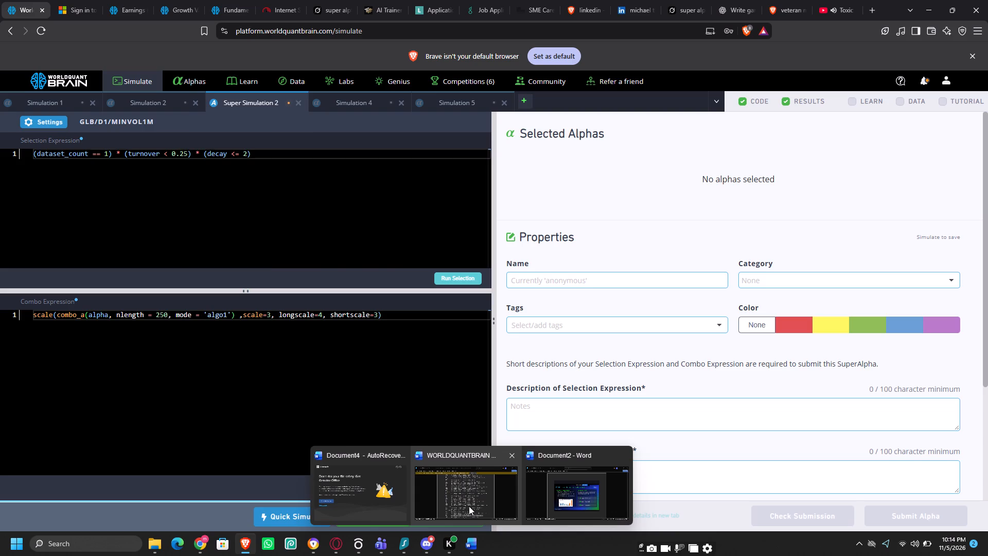
Return to the Word list and copy selection expression 277, (datafield_count == 1) * (operator_count < 8).
click(469, 506)
scroll(468, 404, down, 4)
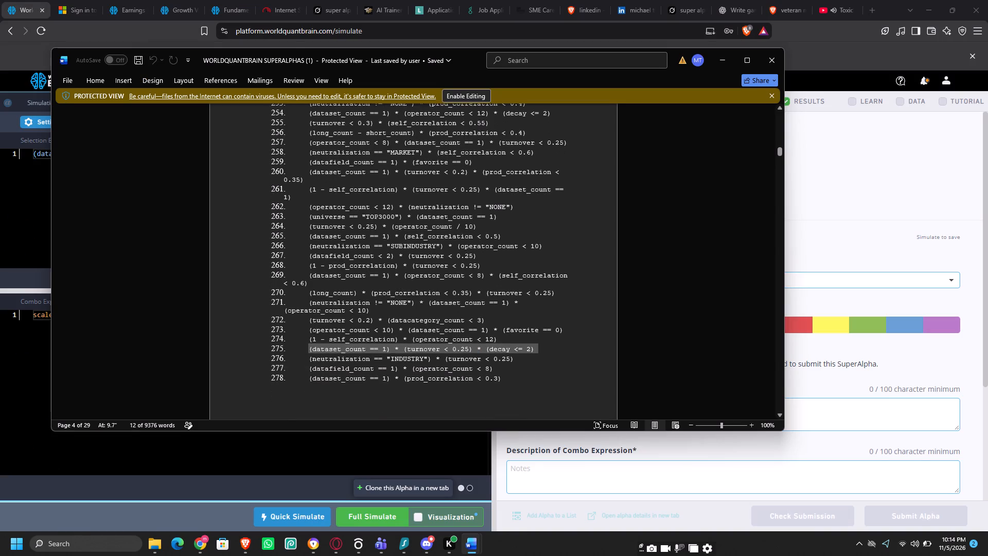
triple_click(481, 325)
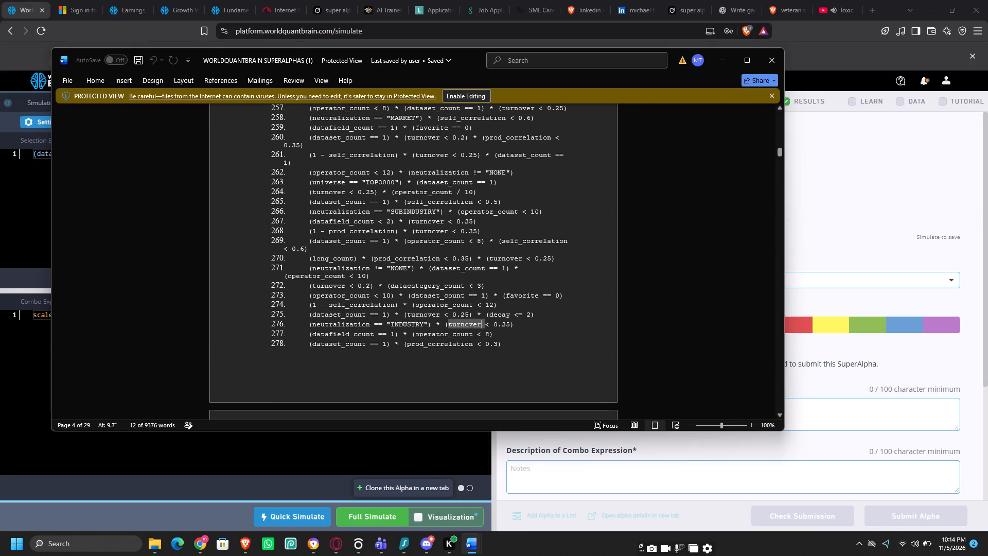
triple_click(475, 334)
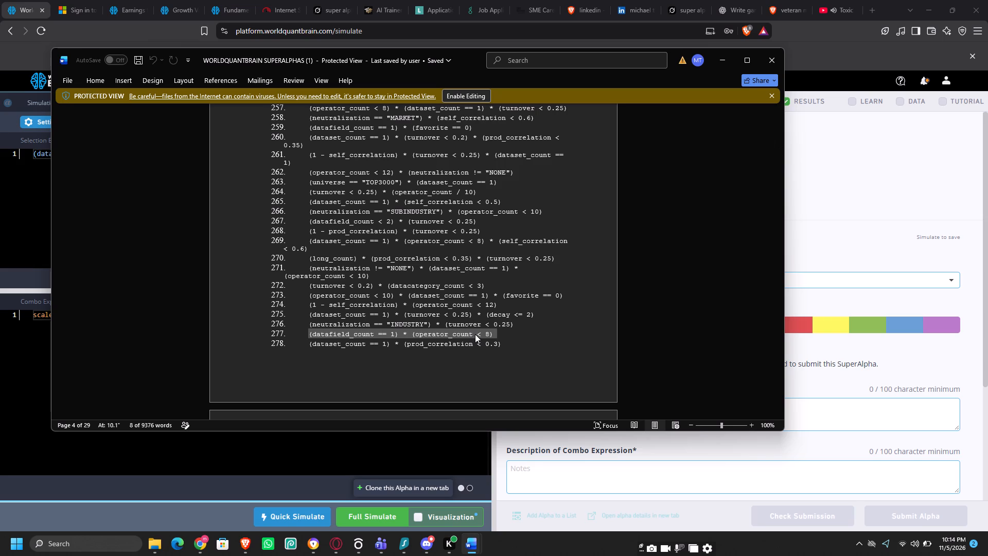
key(ctrl+c)
In Super Simulation 2, replace the selection expression with (datafield_count == 1) * (operator_count < 8), without the list number, and run the selection.
triple_click(24, 187)
click(24, 187)
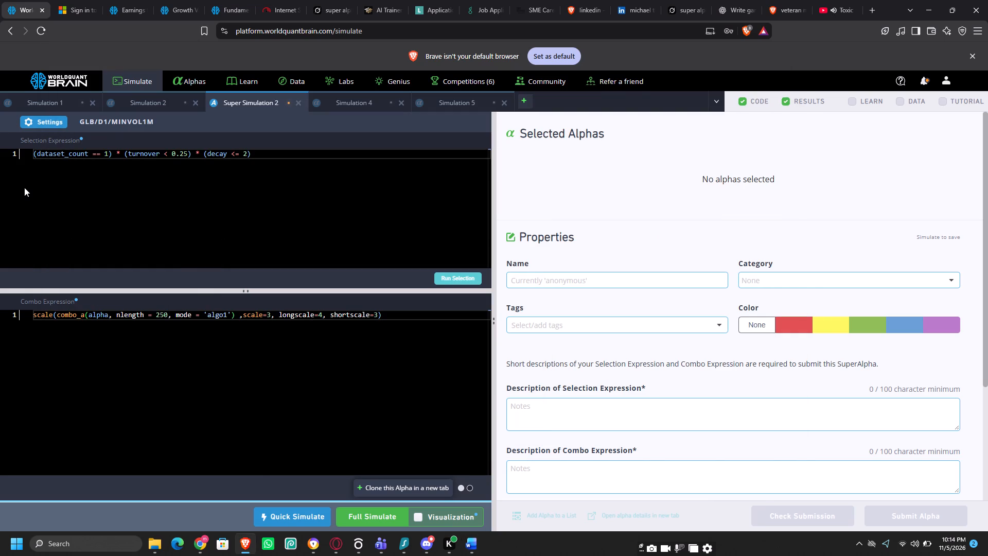
triple_click(60, 174)
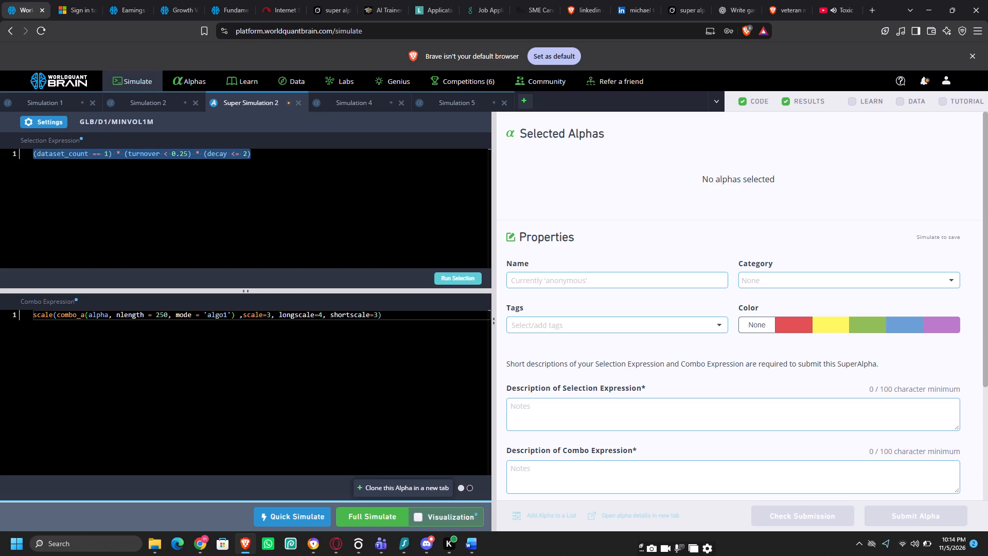
key(ctrl+v)
click(65, 154)
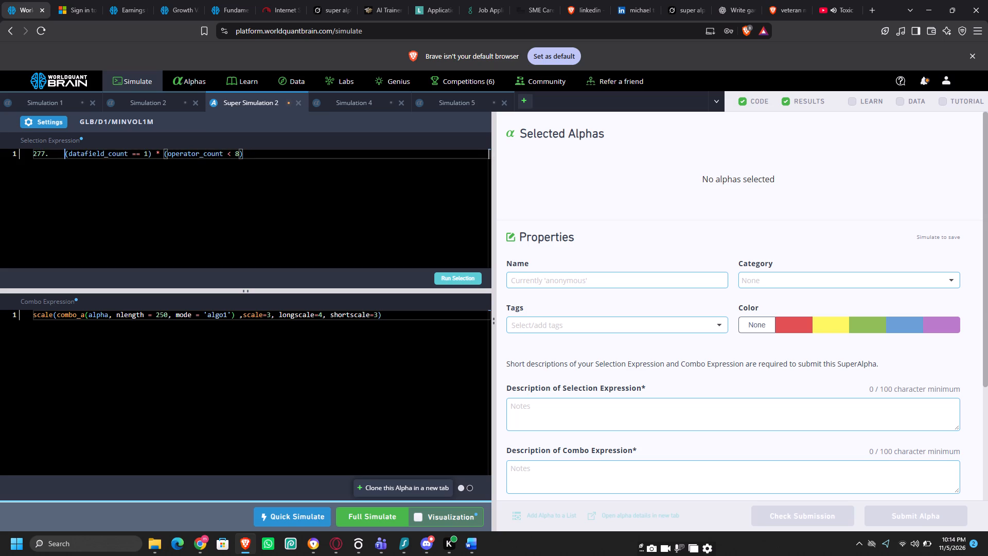
key(BackSpace)
key(BackSpace)
key(BackSpace)
key(BackSpace)
key(BackSpace)
key(BackSpace)
key(BackSpace)
key(BackSpace)
key(BackSpace)
key(BackSpace)
key(BackSpace)
key(BackSpace)
key(BackSpace)
key(BackSpace)
key(BackSpace)
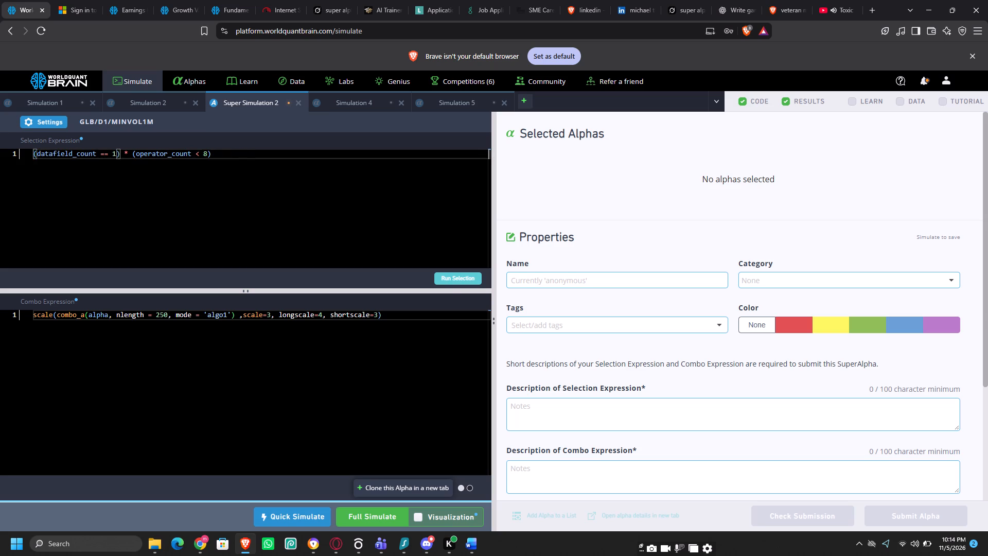
click(468, 278)
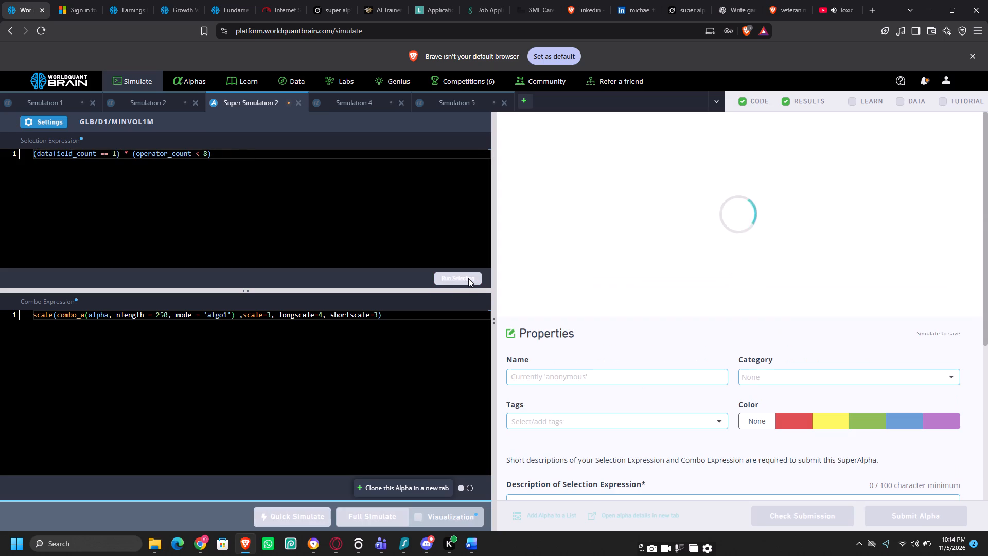
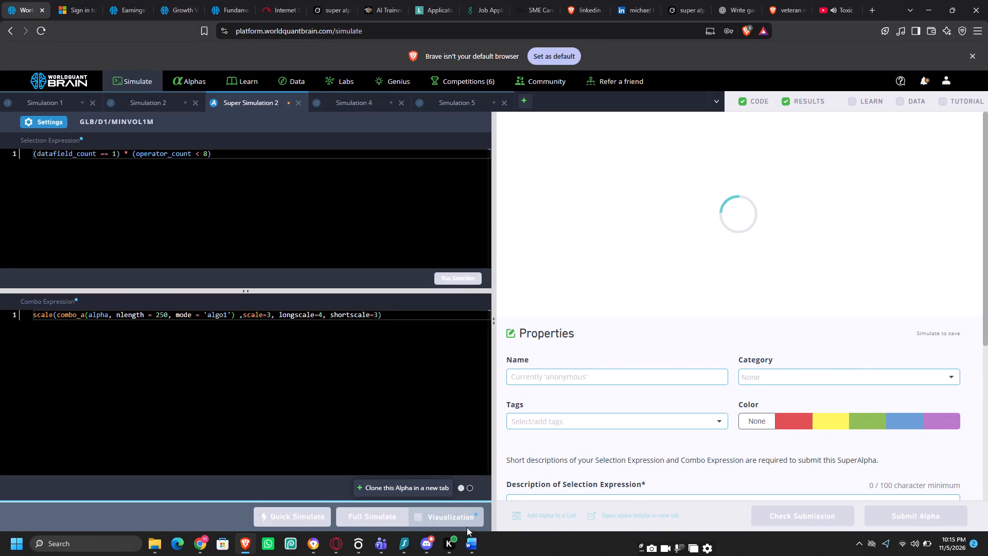
Switch to the Word list of super alphas and copy selection expression 278, (dataset_count == 1) * (prod_correlation < 0.3).
click(475, 512)
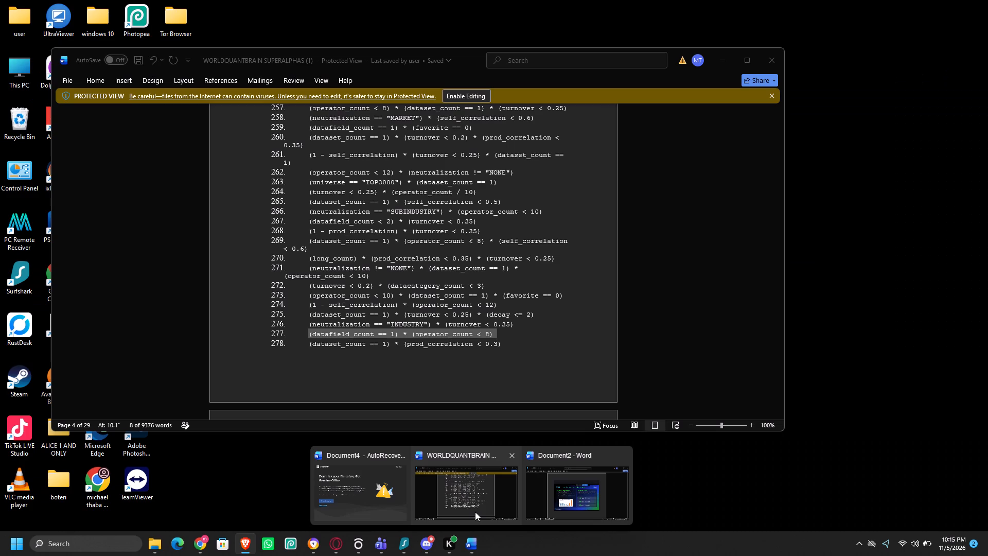
triple_click(420, 348)
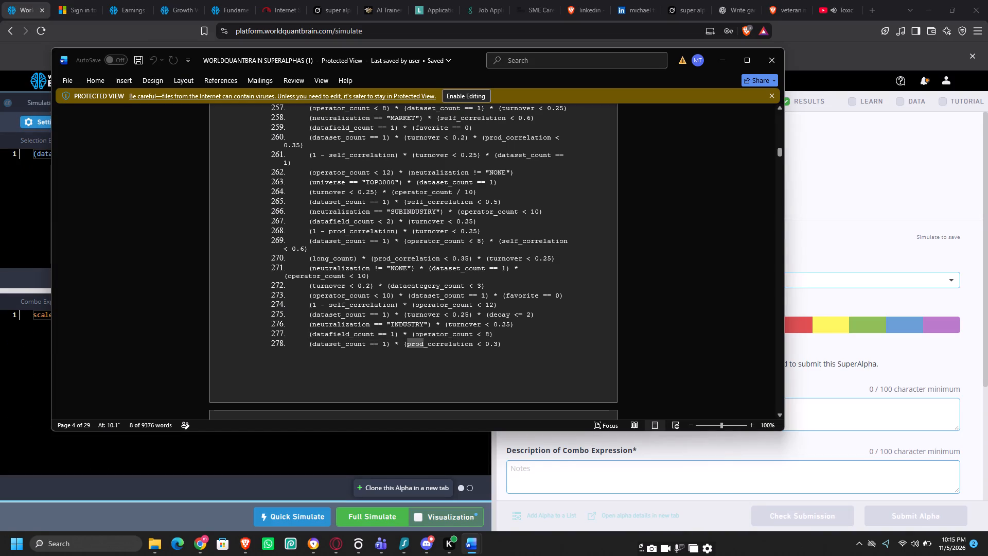
triple_click(420, 348)
click(420, 348)
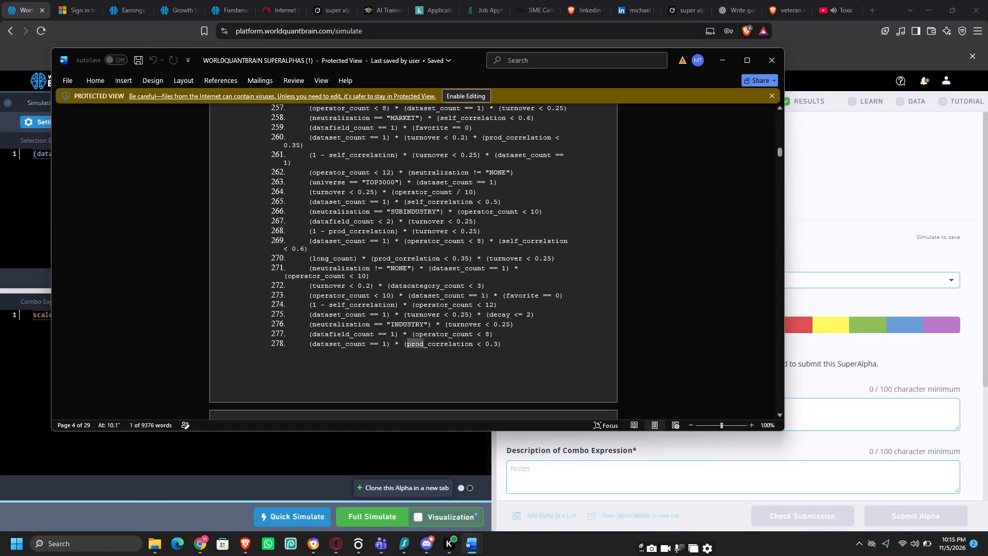
triple_click(420, 348)
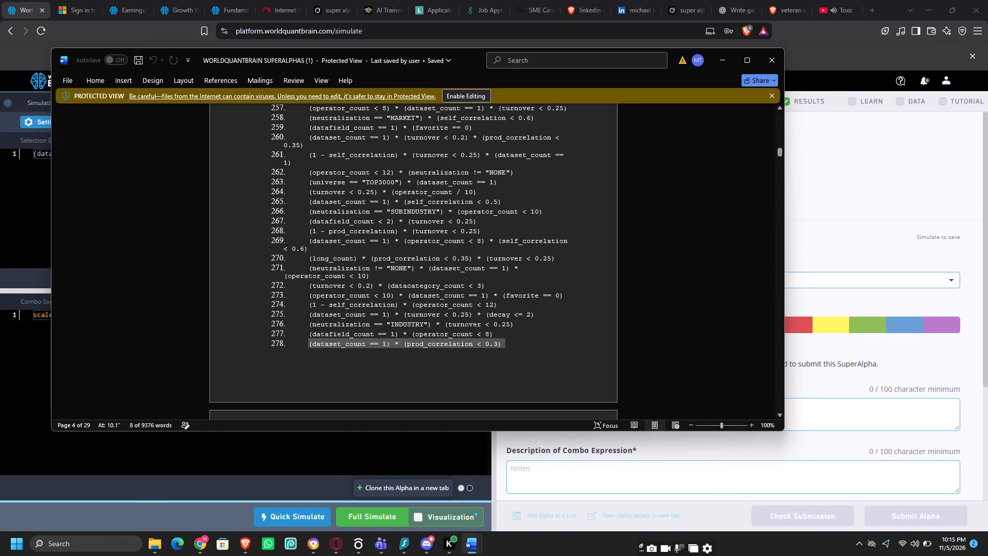
key(ctrl+c)
Back in Super Simulation 2, replace the selection expression with (dataset_count == 1) * (prod_correlation < 0.3), without the list number, and run the selection.
triple_click(41, 166)
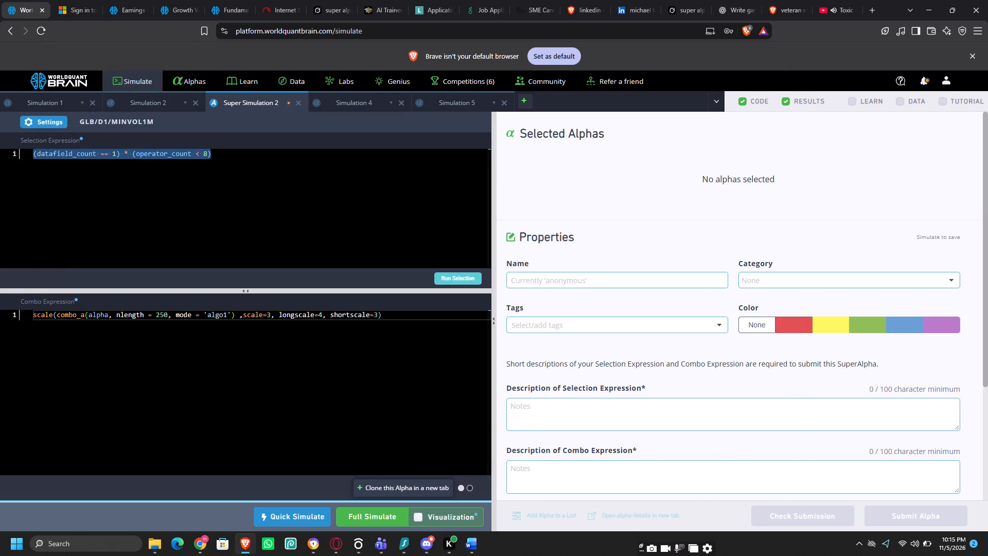
key(ctrl+v)
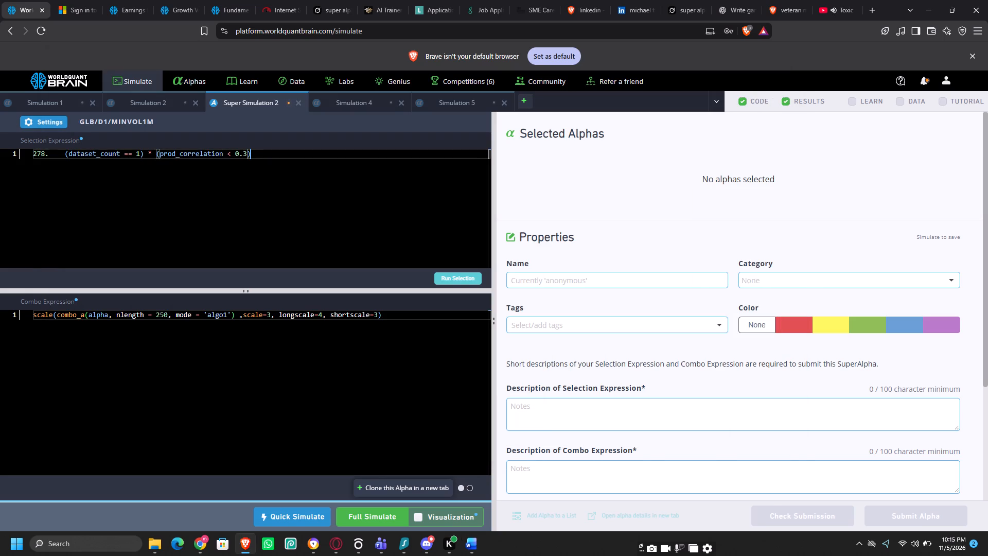
click(64, 158)
key(BackSpace)
key(BackSpace)
key(BackSpace)
key(BackSpace)
key(BackSpace)
key(BackSpace)
key(BackSpace)
key(BackSpace)
key(BackSpace)
key(BackSpace)
key(BackSpace)
key(BackSpace)
key(BackSpace)
key(BackSpace)
key(BackSpace)
key(BackSpace)
key(BackSpace)
key(BackSpace)
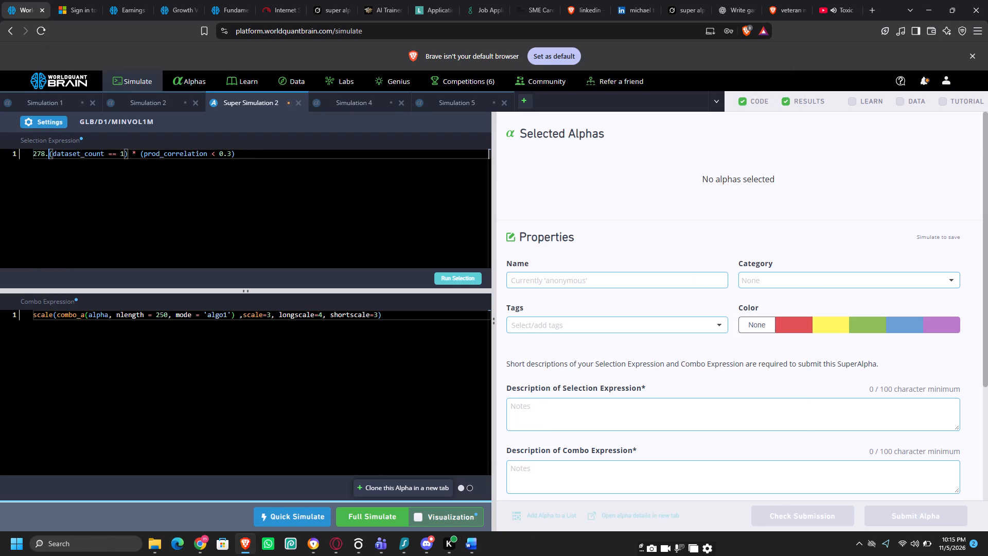
click(466, 281)
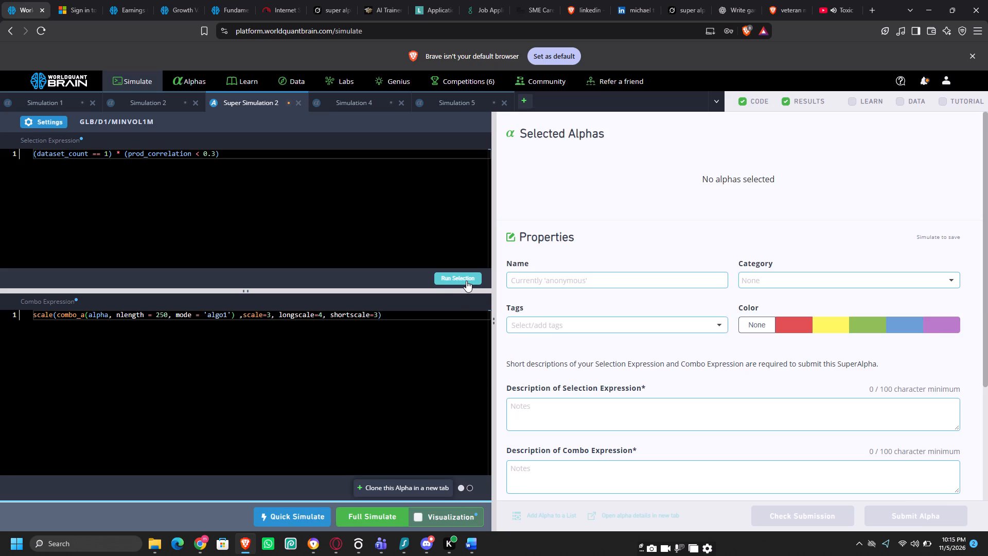
click(468, 281)
Return to the Word list and copy selection expression 279, (1 - turnover) * (operator_count < 10).
click(462, 478)
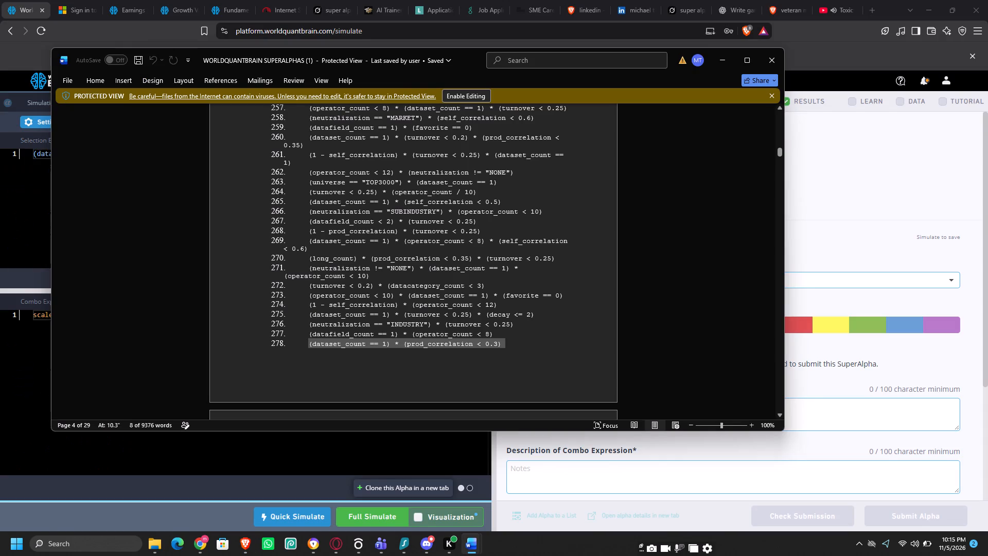
scroll(414, 334, down, 6)
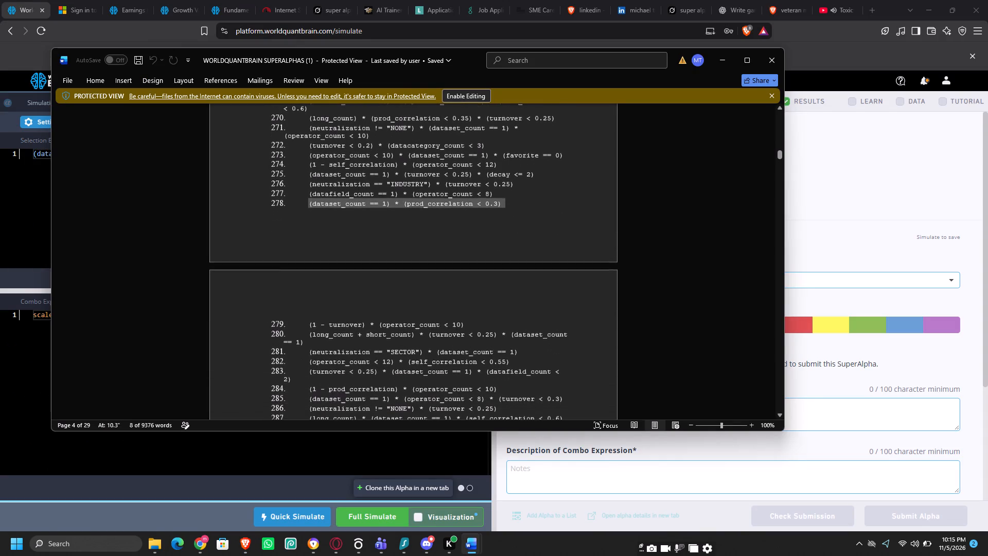
triple_click(419, 323)
double_click(419, 323)
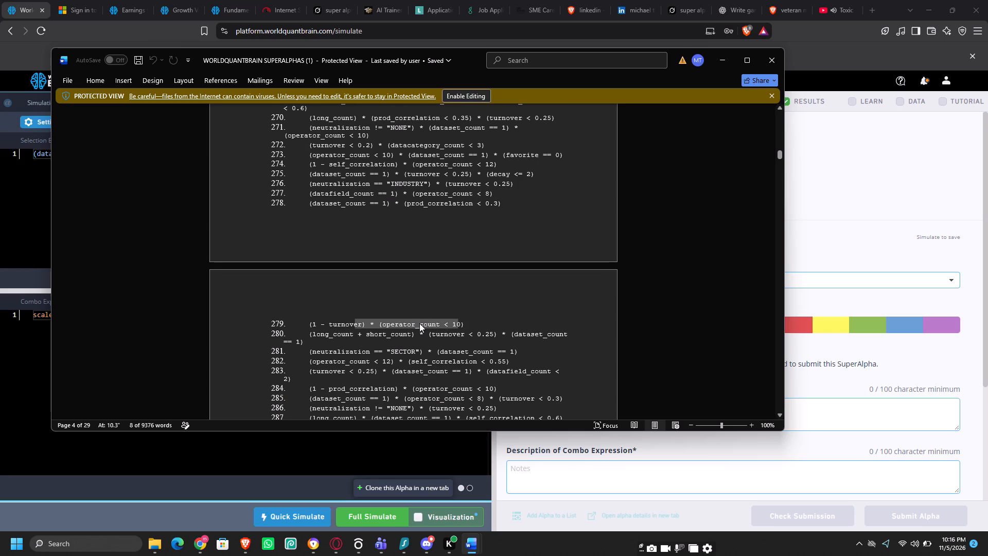
double_click(419, 323)
double_click(419, 323)
triple_click(419, 323)
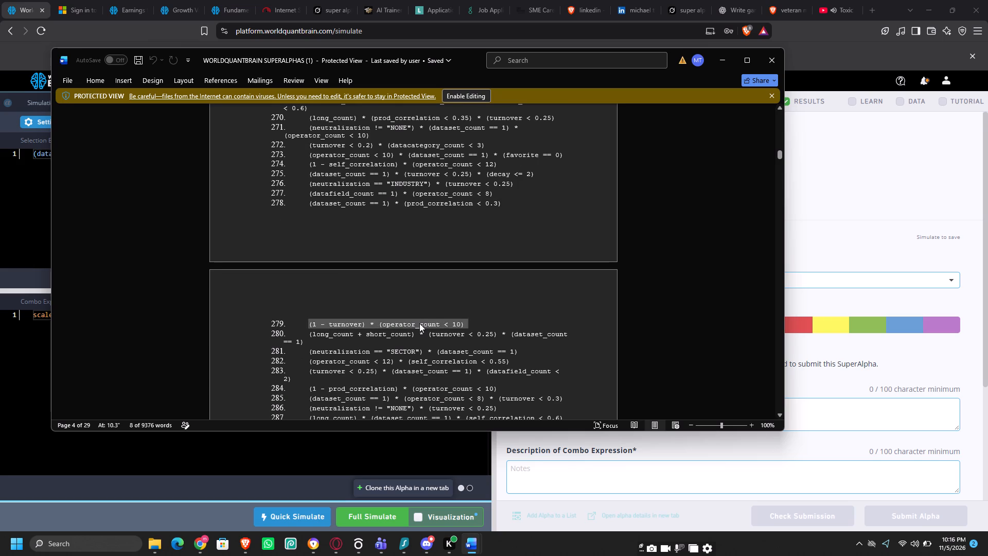
click(419, 323)
key(ctrl+c)
In Super Simulation 2, replace the selection expression with (1 - turnover) * (operator_count < 10), without the list number, and run the selection.
triple_click(42, 178)
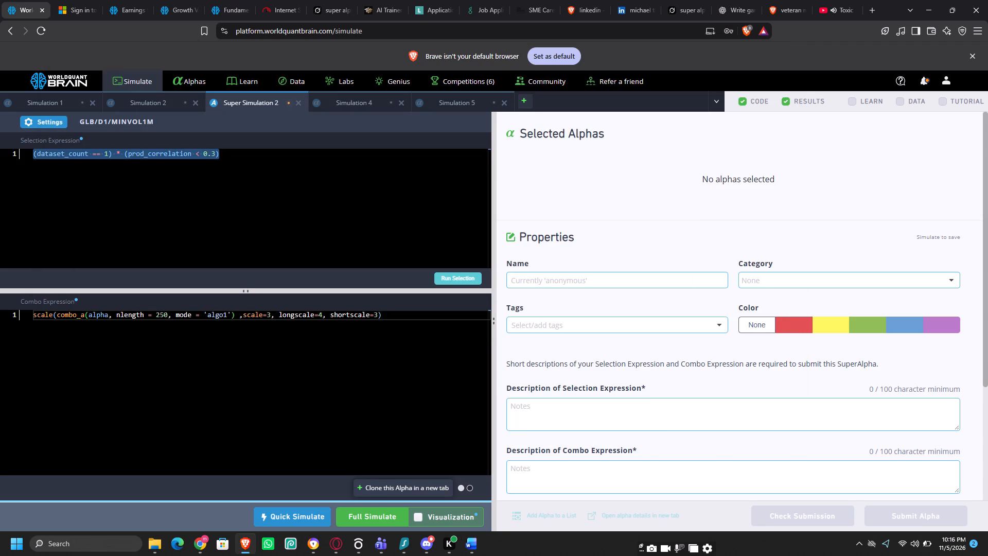
key(ctrl+v)
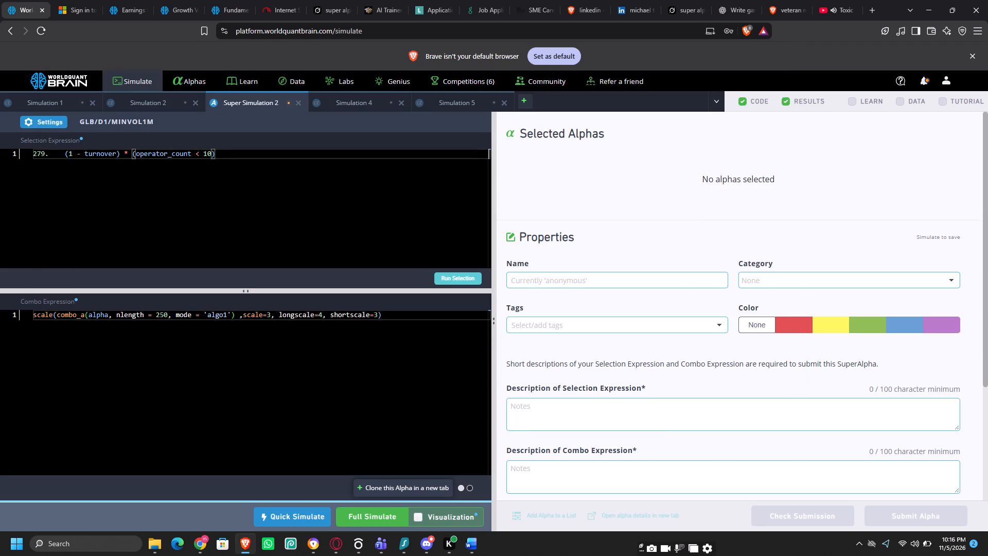
click(64, 150)
key(BackSpace)
key(BackSpace)
key(BackSpace)
key(BackSpace)
key(BackSpace)
key(BackSpace)
key(BackSpace)
key(BackSpace)
key(BackSpace)
key(BackSpace)
key(BackSpace)
key(BackSpace)
key(BackSpace)
key(BackSpace)
key(BackSpace)
key(BackSpace)
key(BackSpace)
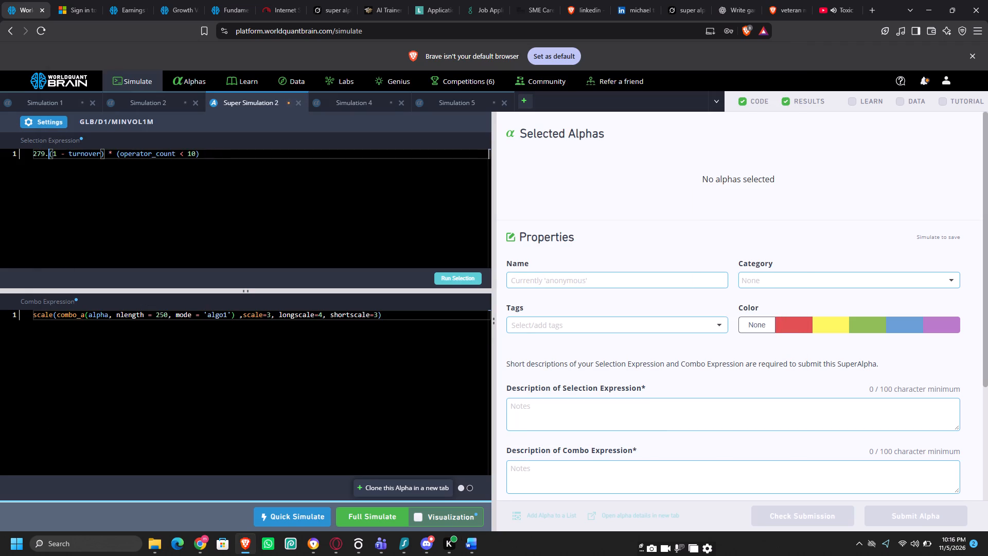
click(453, 279)
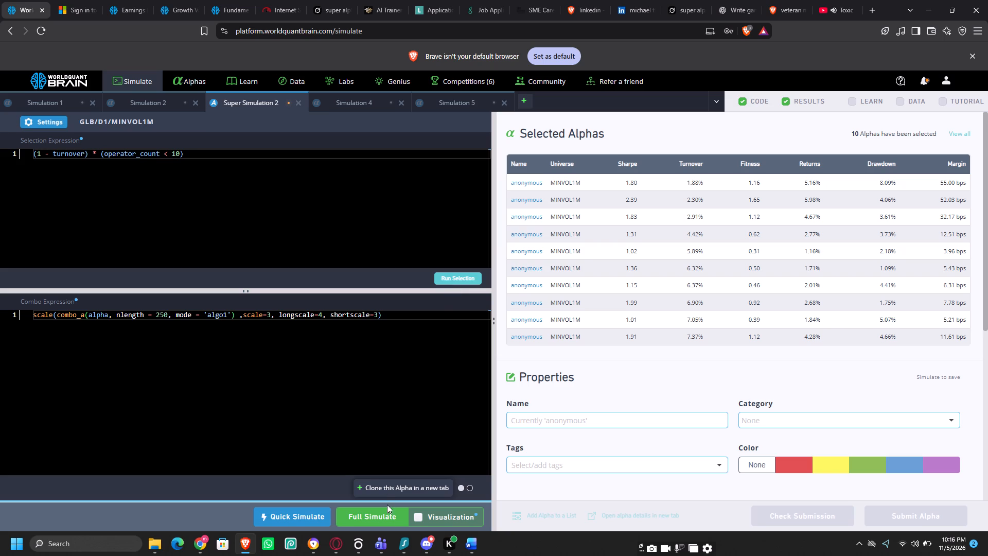
Start a full simulation of the super alpha with selection expression (1 - turnover) * (operator_count < 10).
click(386, 518)
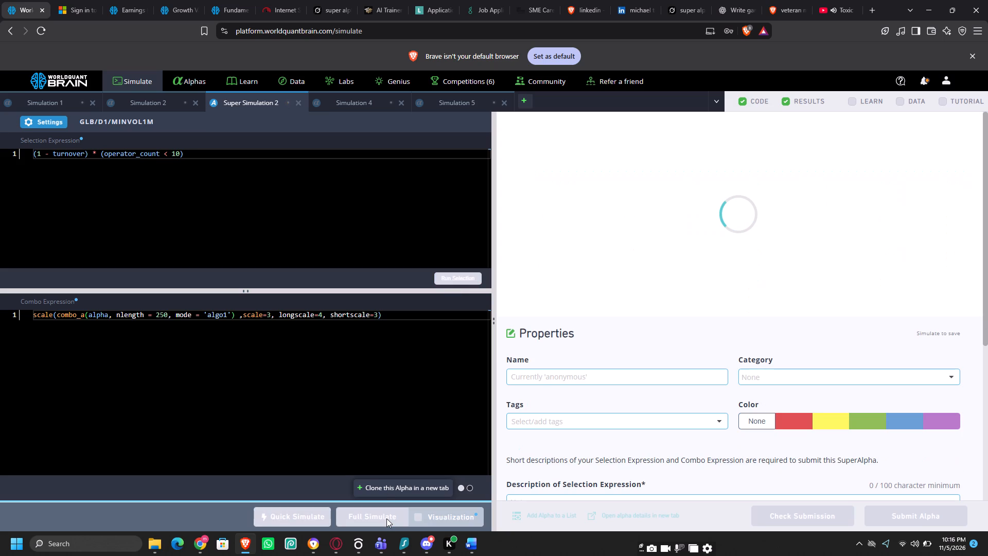
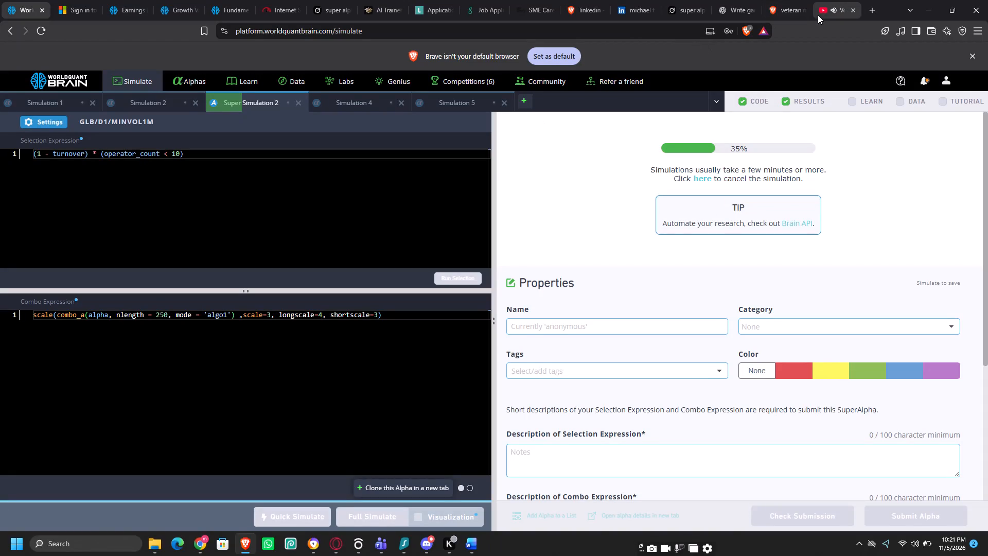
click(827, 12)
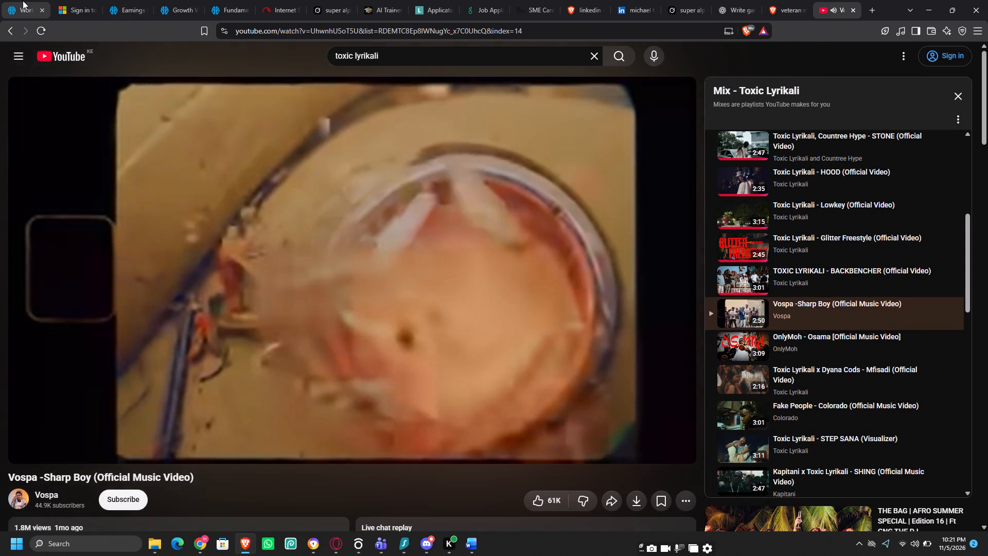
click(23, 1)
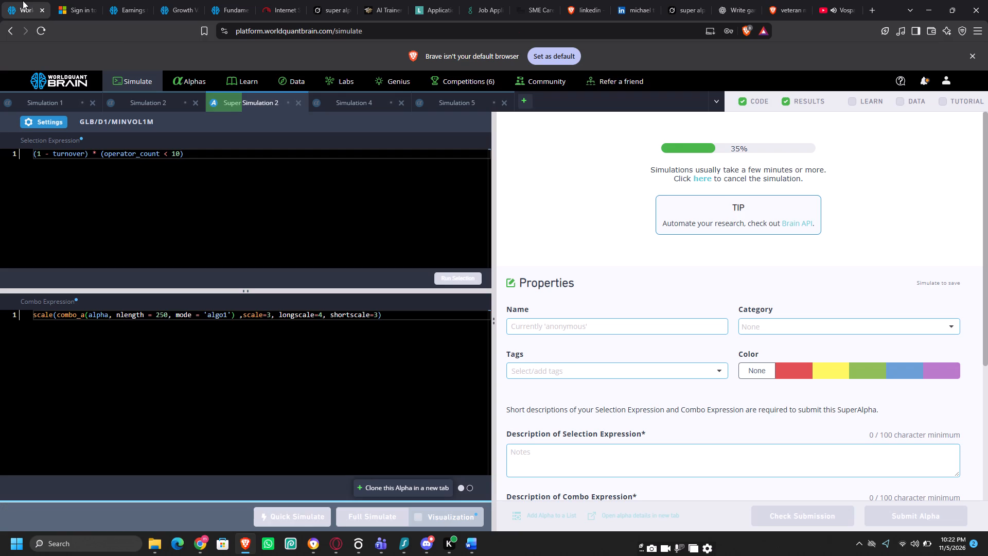
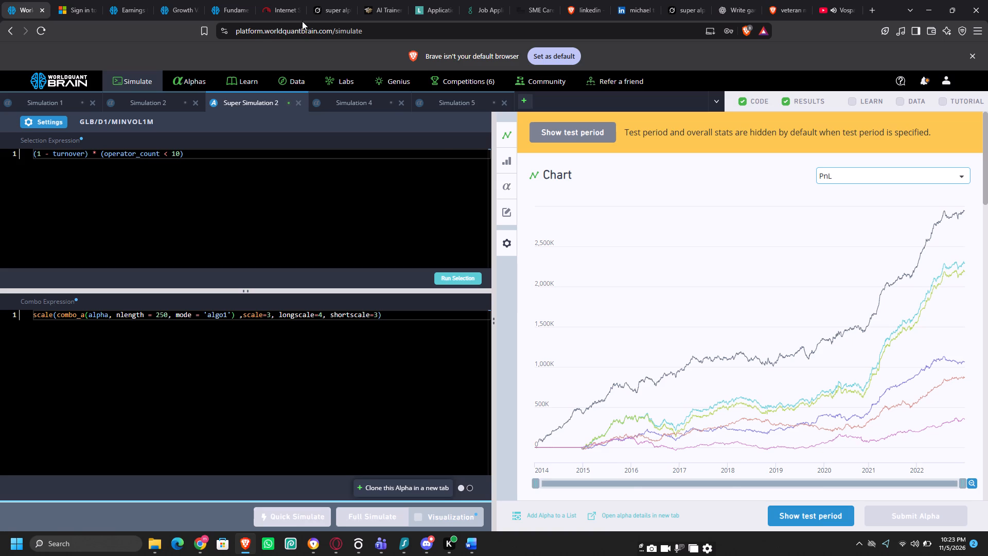
Reveal the test period results for the super alpha with selection expression (1 - turnover) * (operator_count < 10).
click(815, 517)
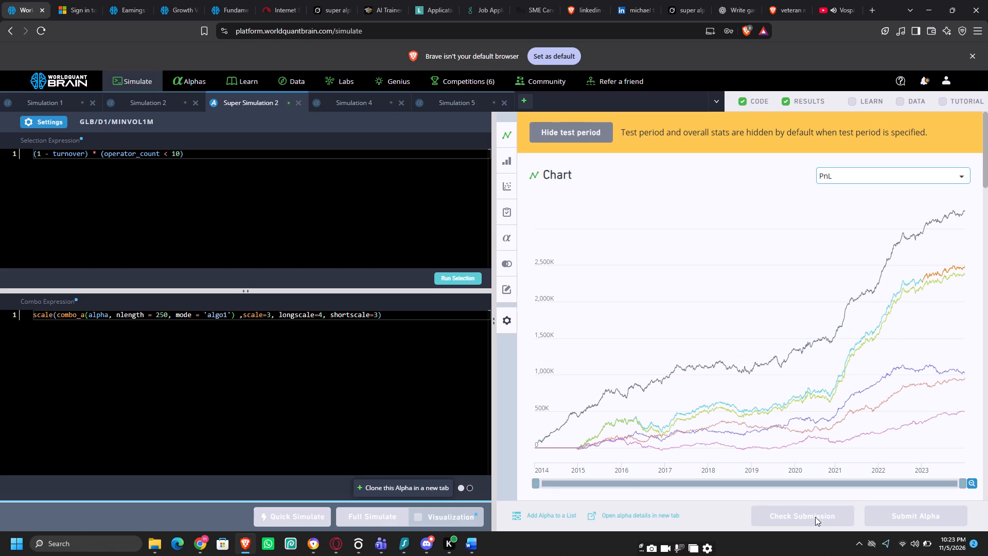
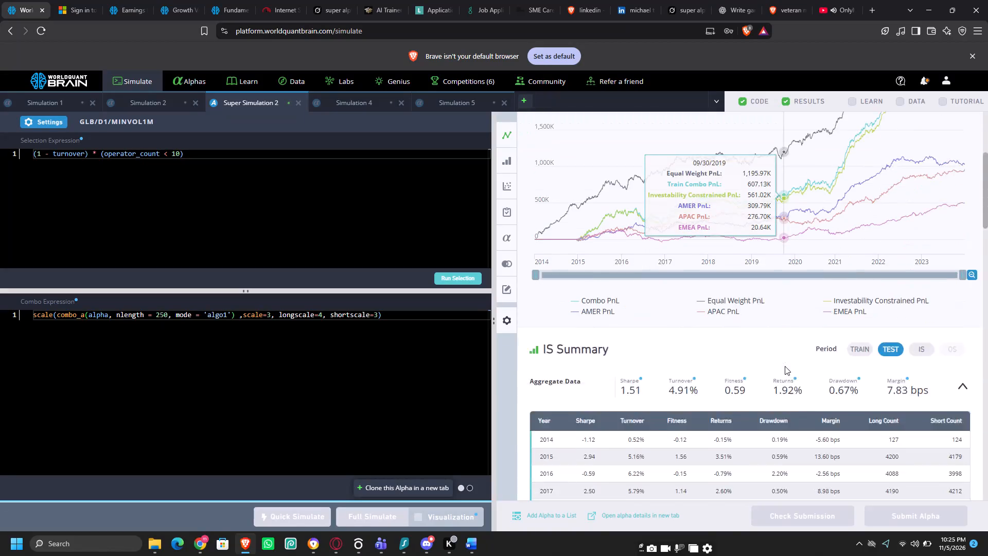
Examine the super alpha's IS Testing Status and Selected Alphas below the yearly summary.
scroll(785, 366, down, 11)
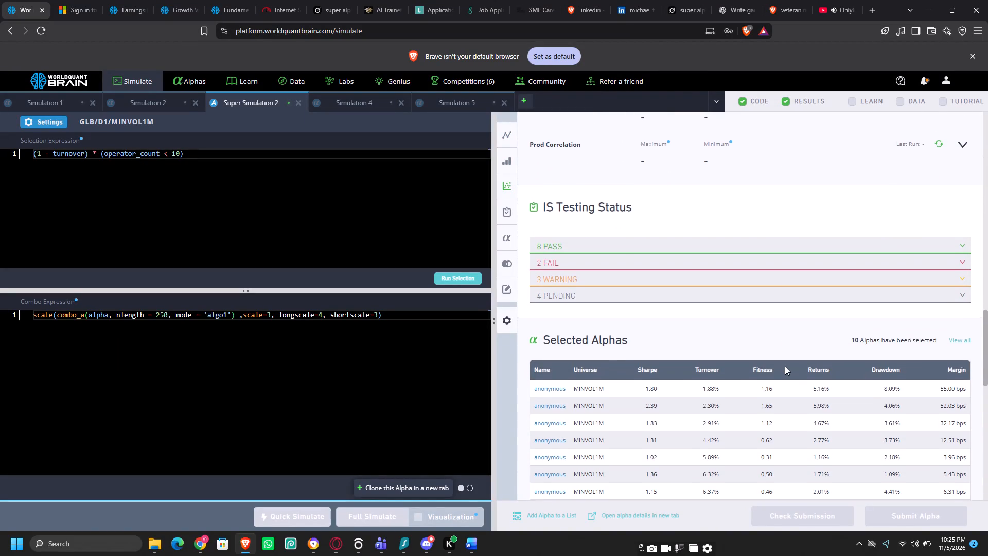
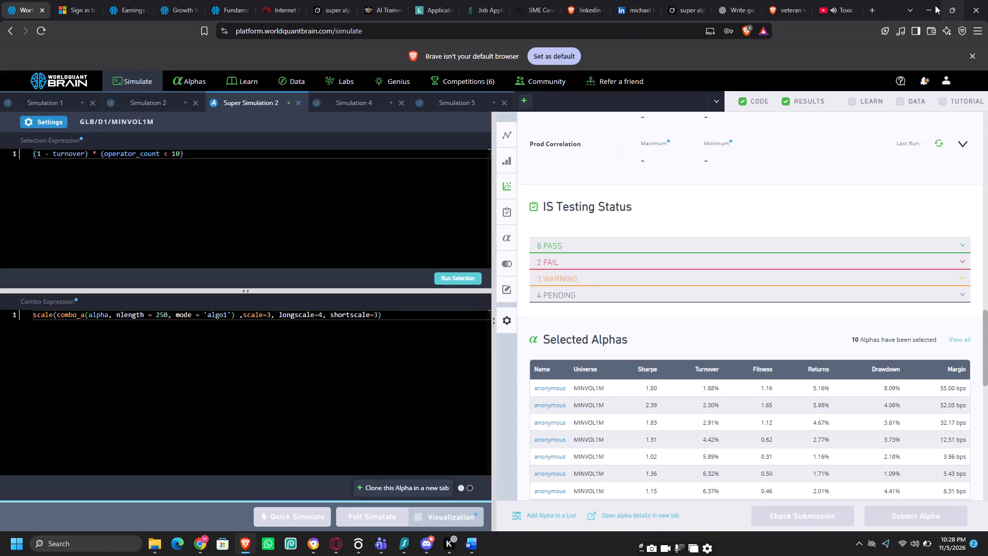
Switch to YouTube and browse the upcoming videos in the Toxic Lyrikali mix.
click(830, 6)
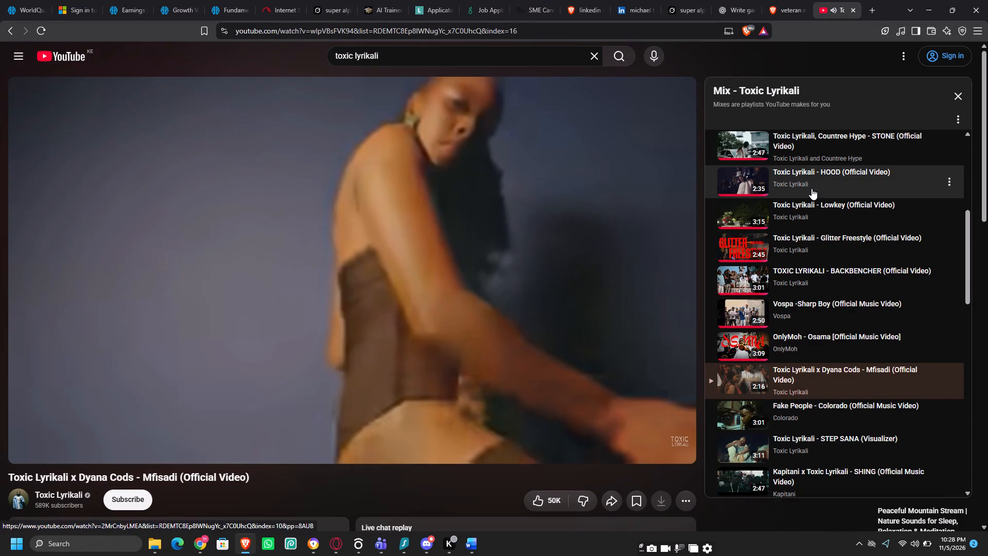
scroll(852, 346, down, 3)
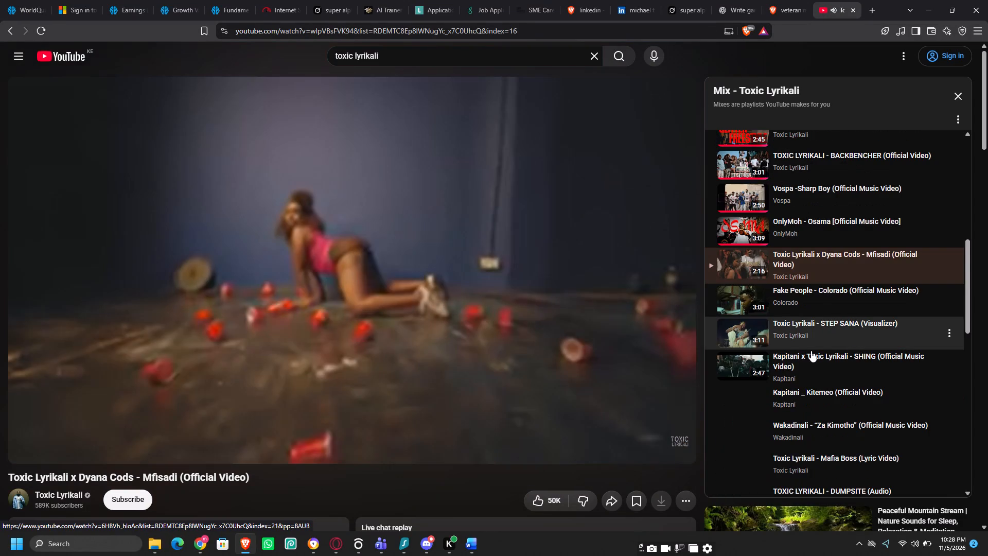